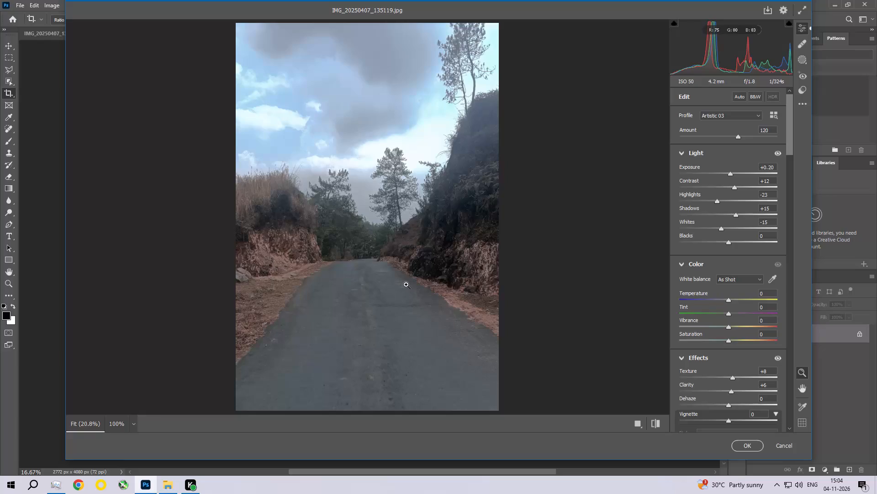
Review the remaining Camera Raw adjustments for the road photo IMG_20250407_135119.jpg and apply them.
{"action": "left_click_drag", "start_coordinate": [790, 115], "coordinate": [791, 136]}
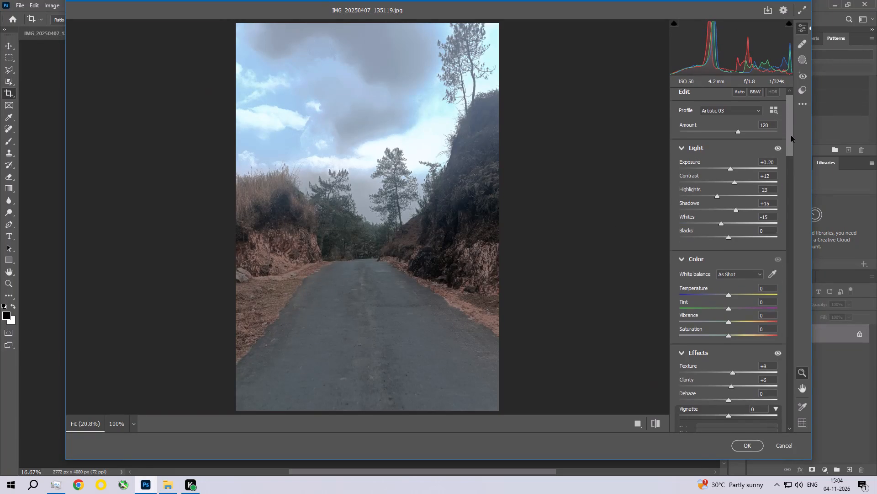
{"action": "left_click_drag", "start_coordinate": [791, 136], "coordinate": [790, 142]}
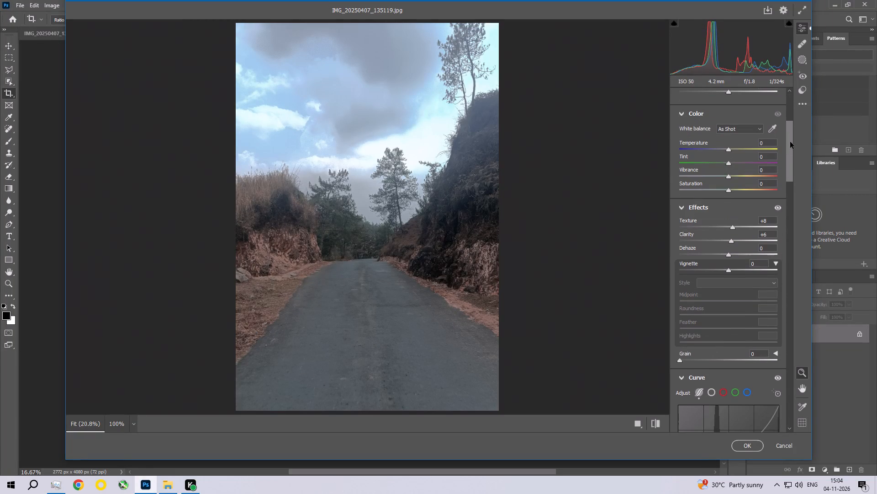
{"action": "left_click_drag", "start_coordinate": [790, 142], "coordinate": [791, 247]}
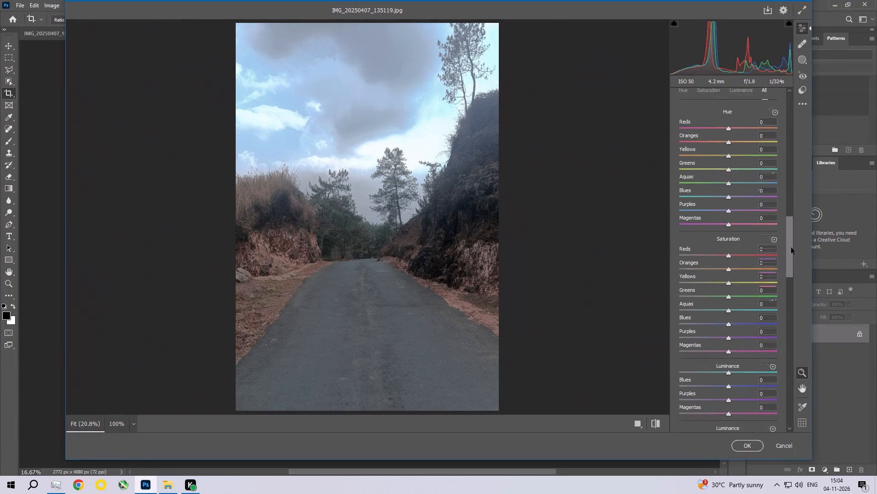
{"action": "left_click_drag", "start_coordinate": [791, 247], "coordinate": [787, 315]}
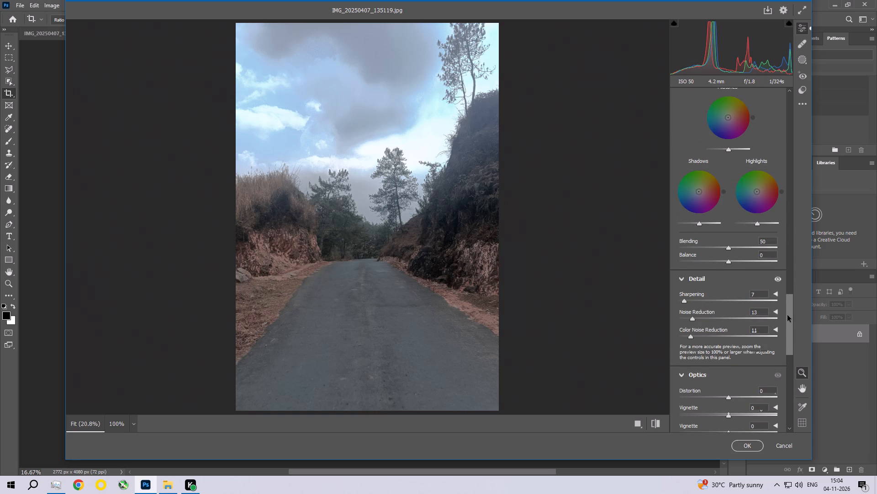
{"action": "left_click_drag", "start_coordinate": [787, 315], "coordinate": [787, 329]}
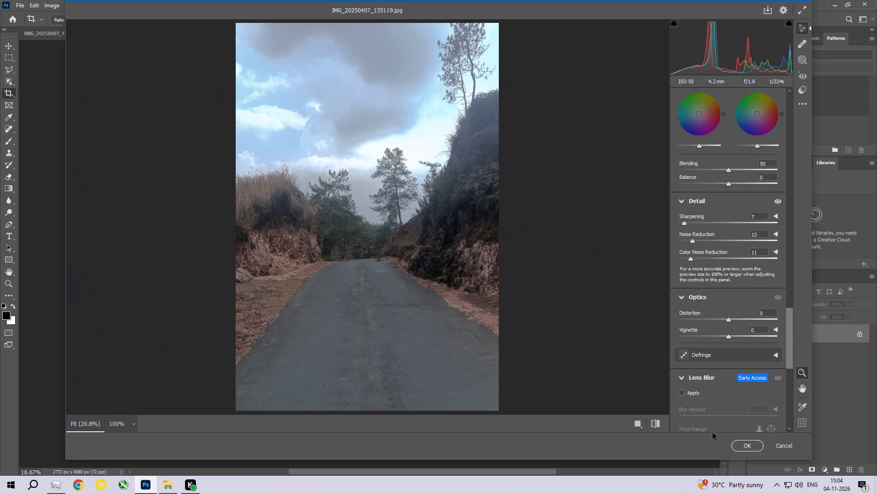
{"action": "left_click", "coordinate": [747, 454]}
{"action": "left_click", "coordinate": [744, 446]}
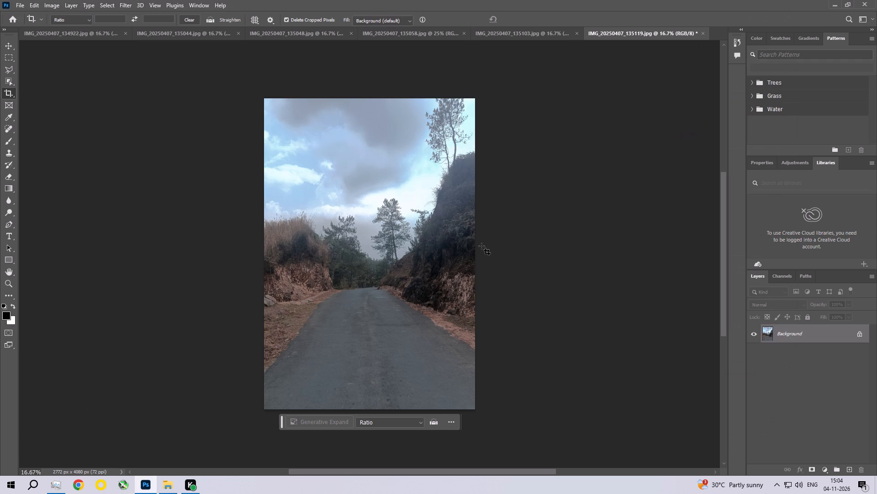
Apply a Photo Filter to the road photo using Warming Filter (85) at 25% density with Preserve Luminosity.
{"action": "left_click", "coordinate": [156, 5]}
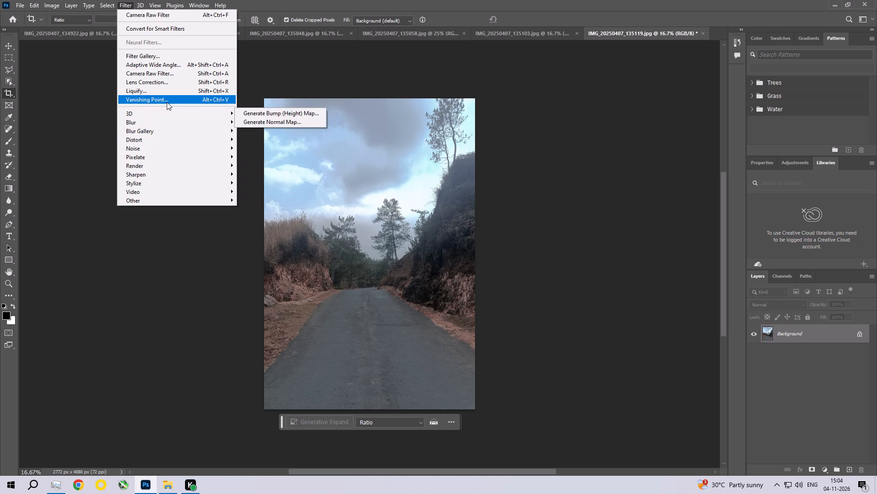
{"action": "left_click", "coordinate": [600, 117]}
{"action": "left_click", "coordinate": [49, 0]}
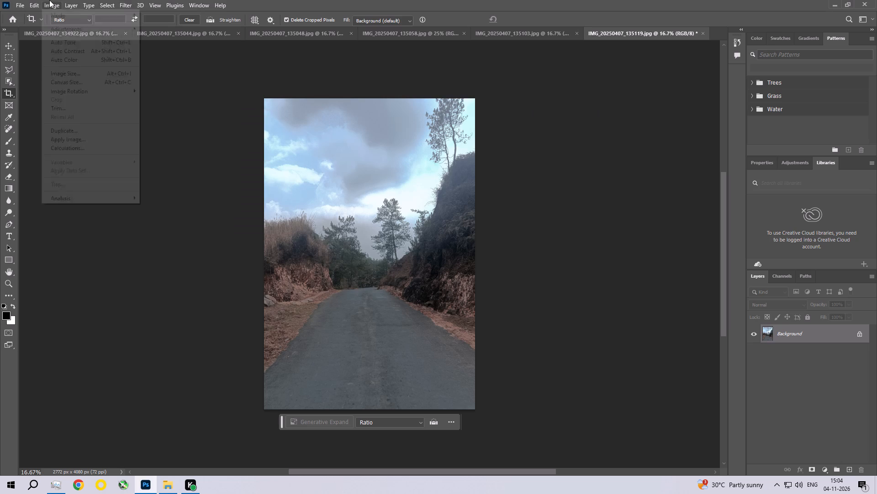
{"action": "left_click", "coordinate": [52, 27]}
{"action": "left_click", "coordinate": [172, 102]}
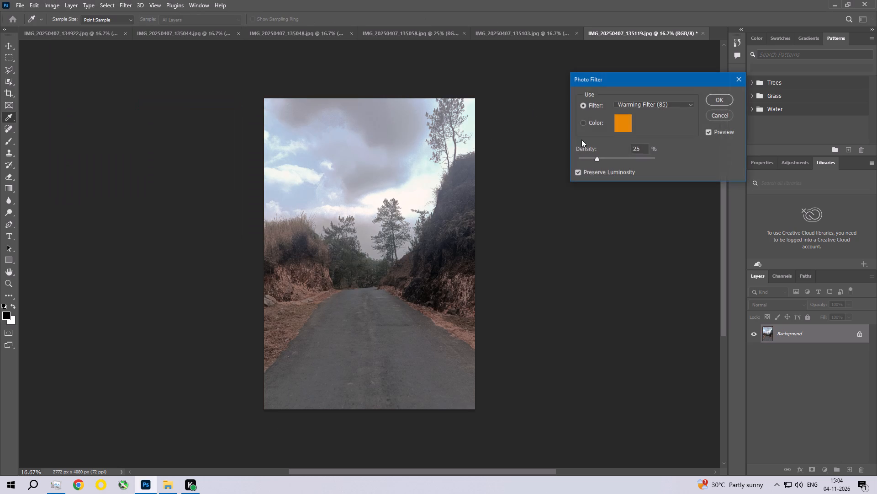
{"action": "left_click", "coordinate": [720, 104]}
Save the road photo as a baseline JPEG at maximum quality 12 and close it.
{"action": "key", "text": "ctrl+s"}
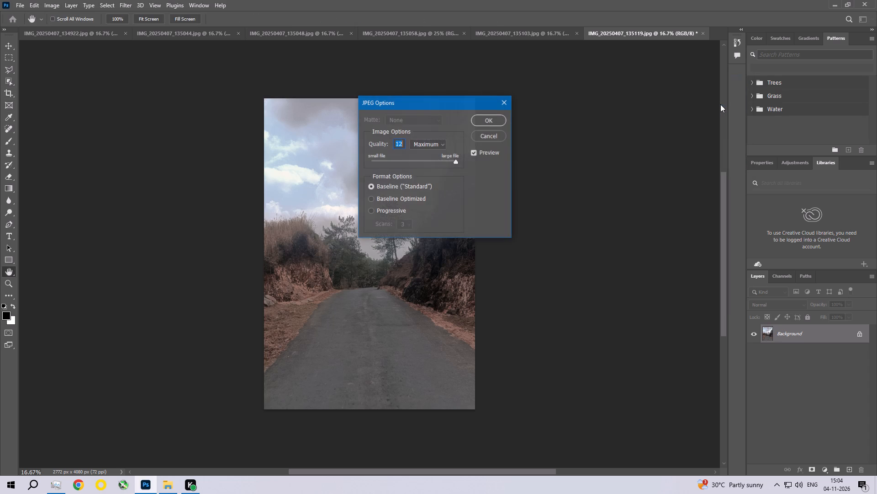
{"action": "left_click", "coordinate": [486, 120]}
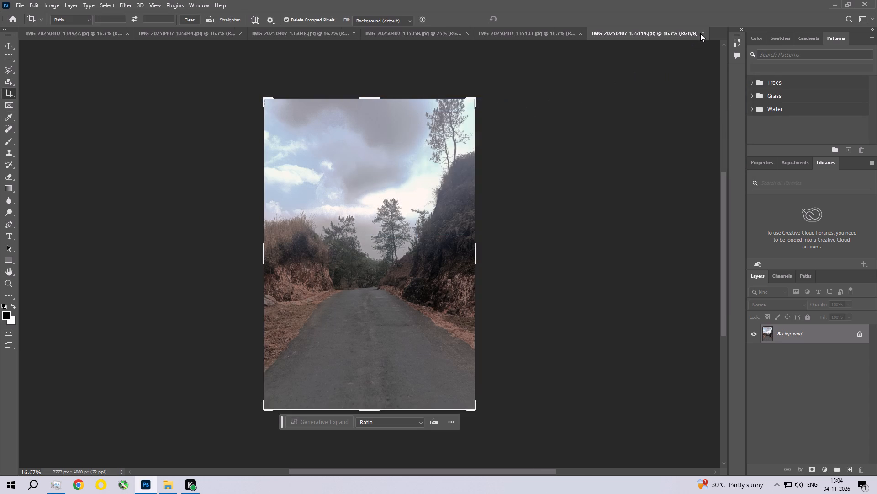
{"action": "left_click", "coordinate": [701, 33]}
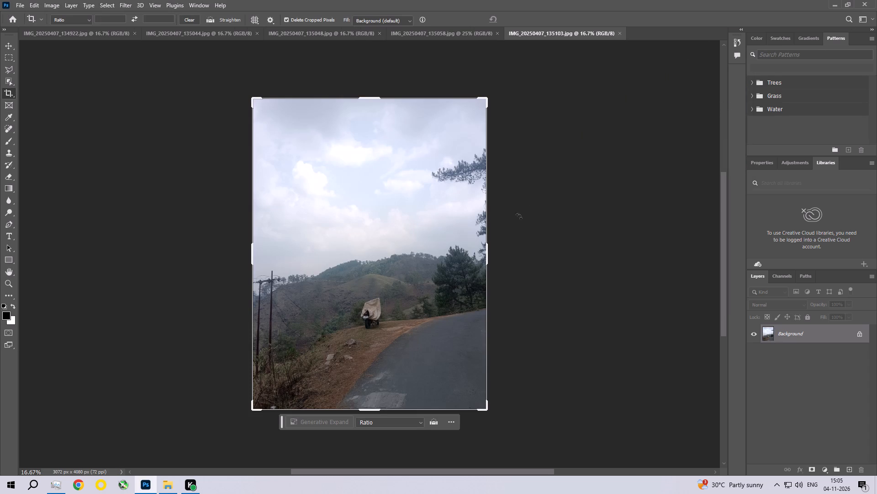
Examine the covered motorcycle by the roadside in IMG_20250407_135103.jpg at 100% magnification.
{"action": "key", "text": "ctrl+space"}
{"action": "key", "text": "ctrl+space"}
{"action": "key", "text": "ctrl+space"}
{"action": "key", "text": "ctrl+space"}
{"action": "key", "text": "ctrl+space"}
{"action": "key", "text": "ctrl+space"}
{"action": "key", "text": "ctrl+space"}
{"action": "key", "text": "ctrl+space"}
{"action": "key", "text": "ctrl+space"}
{"action": "key", "text": "ctrl+space"}
{"action": "key", "text": "ctrl+space"}
{"action": "key", "text": "ctrl+space"}
{"action": "key", "text": "ctrl+space"}
{"action": "key", "text": "ctrl+space"}
{"action": "key", "text": "ctrl+space"}
{"action": "key", "text": "ctrl+space"}
{"action": "key", "text": "ctrl+space"}
{"action": "key", "text": "ctrl+space"}
{"action": "key", "text": "ctrl+space"}
{"action": "key", "text": "ctrl+space"}
{"action": "double_click", "coordinate": [371, 311], "text": "ctrl"}
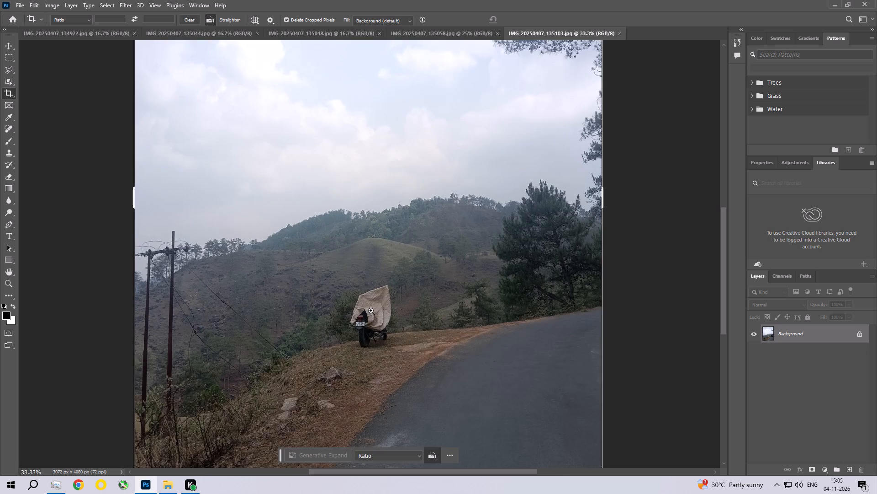
{"action": "triple_click", "coordinate": [376, 308], "text": "ctrl"}
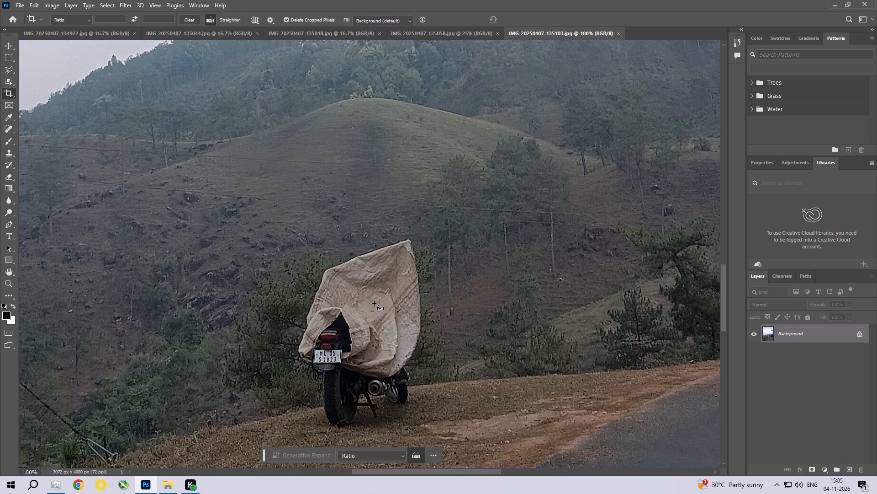
{"action": "key", "text": "ctrl+0"}
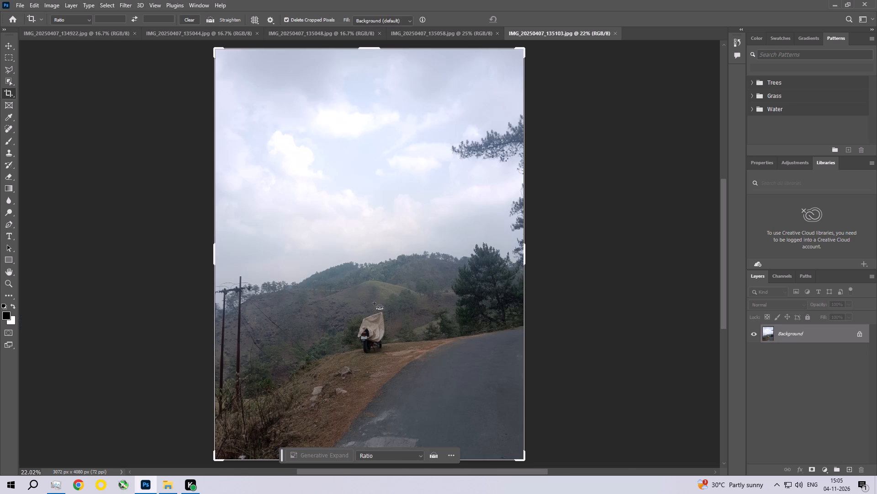
Straighten the hillside photo IMG_20250407_135103.jpg by rotating the crop about -0.7° and commit the crop.
{"action": "left_click", "coordinate": [580, 186]}
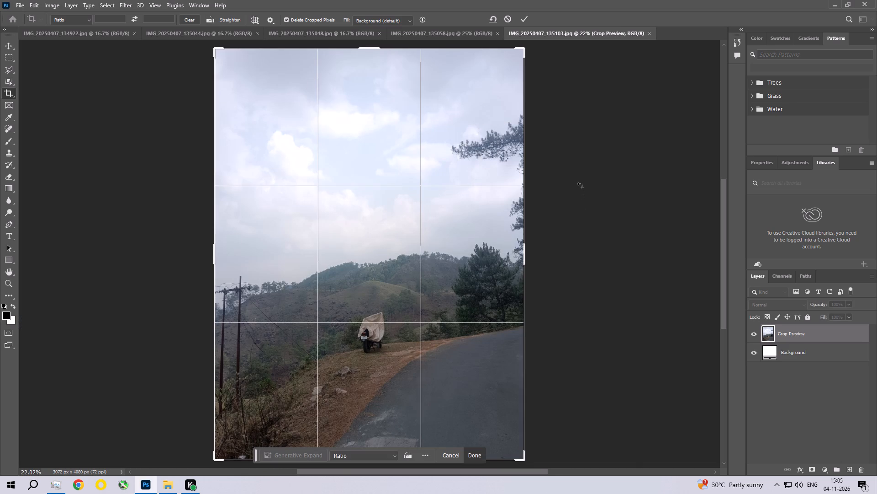
{"action": "left_click", "coordinate": [580, 186]}
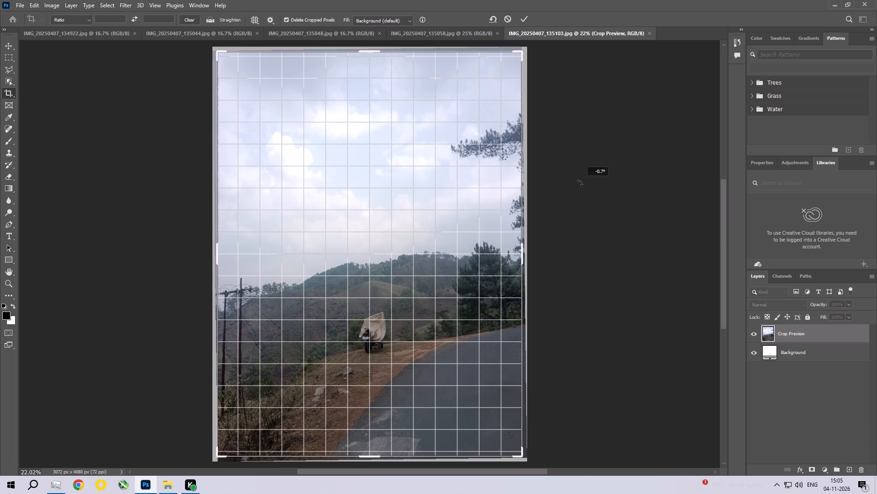
{"action": "double_click", "coordinate": [359, 258]}
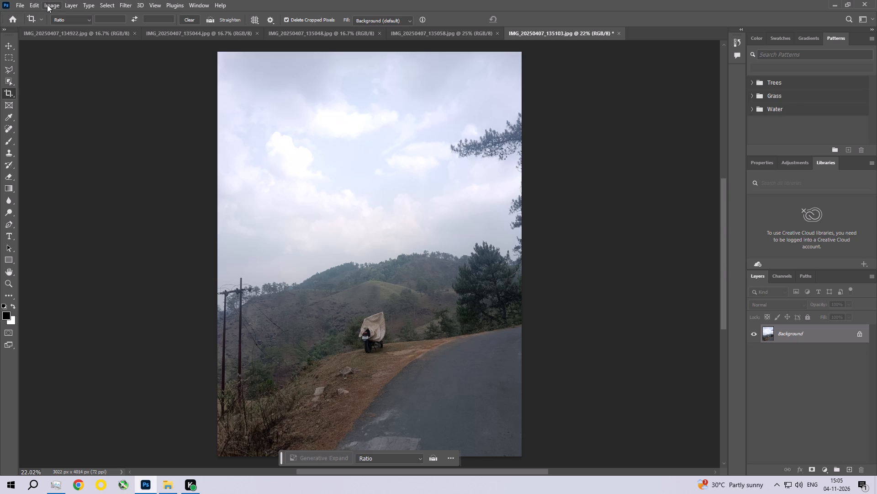
In the Camera Raw Filter, set Exposure to -0.15 and Contrast to +15, slightly lower Highlights and Whites, and raise Shadows.
{"action": "left_click", "coordinate": [131, 0]}
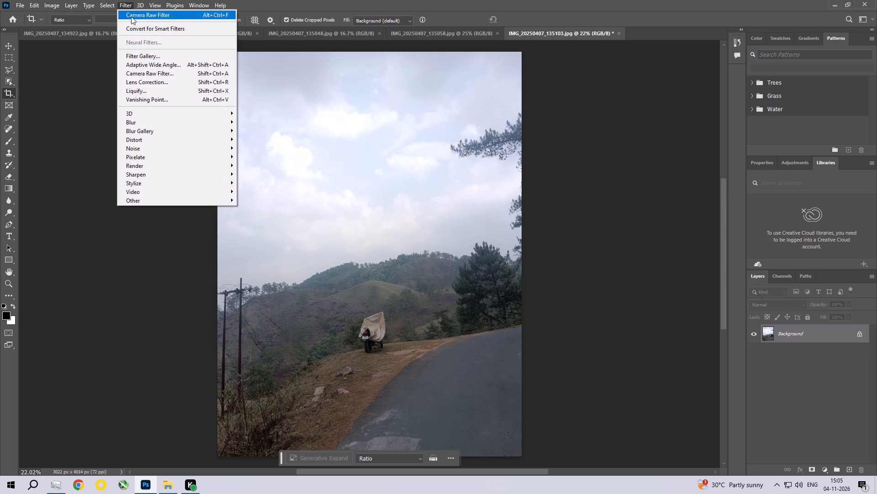
{"action": "left_click", "coordinate": [160, 74]}
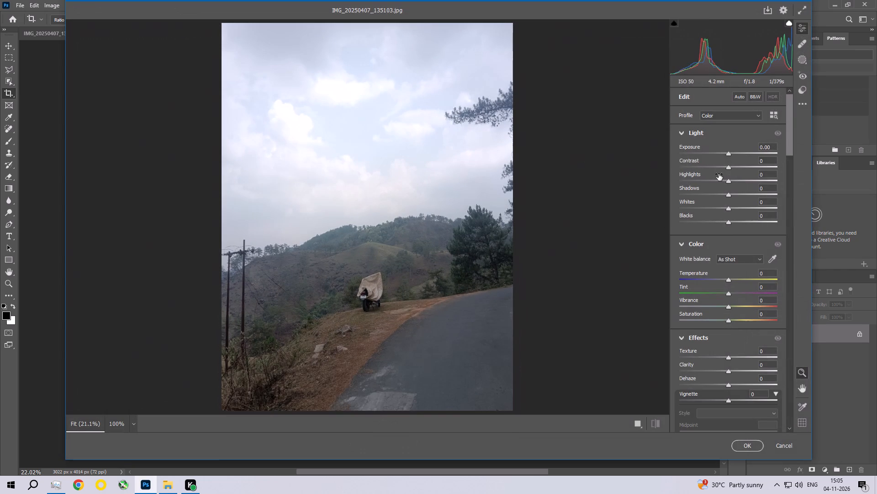
{"action": "left_click", "coordinate": [731, 154]}
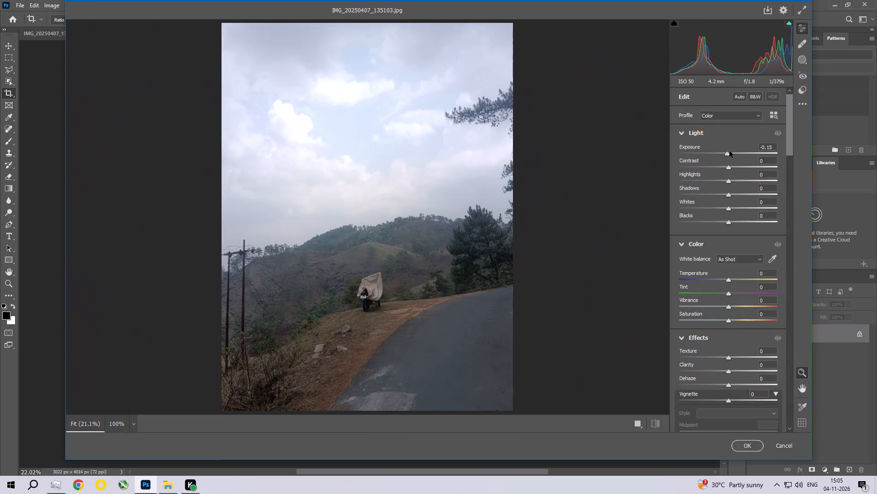
{"action": "left_click_drag", "start_coordinate": [730, 166], "coordinate": [737, 167]}
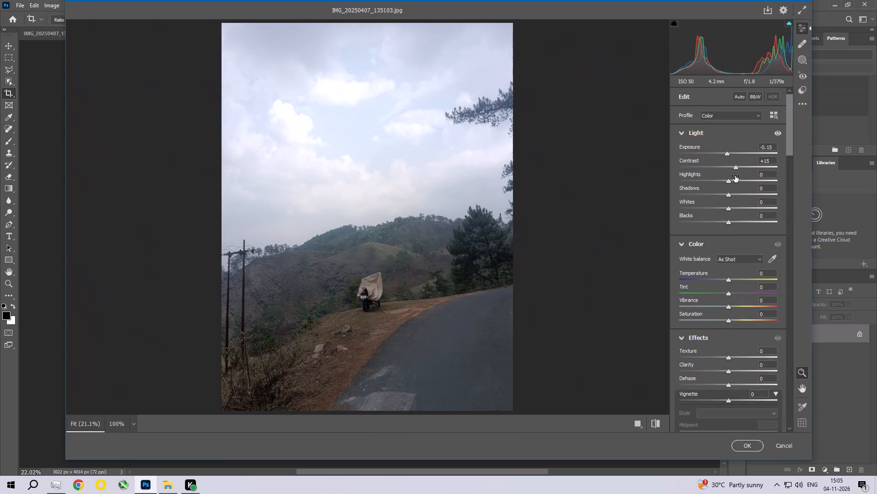
{"action": "left_click_drag", "start_coordinate": [729, 181], "coordinate": [724, 181]}
{"action": "left_click_drag", "start_coordinate": [730, 195], "coordinate": [736, 194]}
{"action": "left_click_drag", "start_coordinate": [730, 210], "coordinate": [723, 207]}
Set the Camera Raw effects to Texture +9 and Clarity +4.
{"action": "left_click_drag", "start_coordinate": [792, 135], "coordinate": [792, 170]}
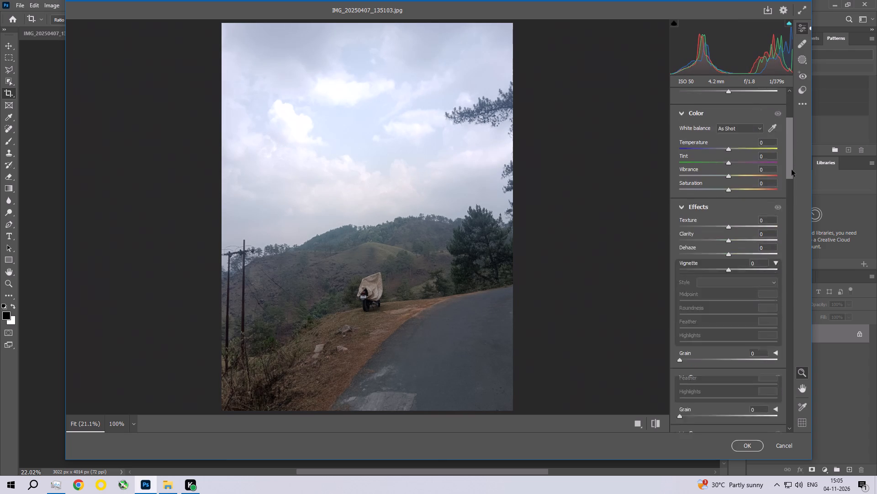
{"action": "left_click_drag", "start_coordinate": [792, 170], "coordinate": [788, 164]}
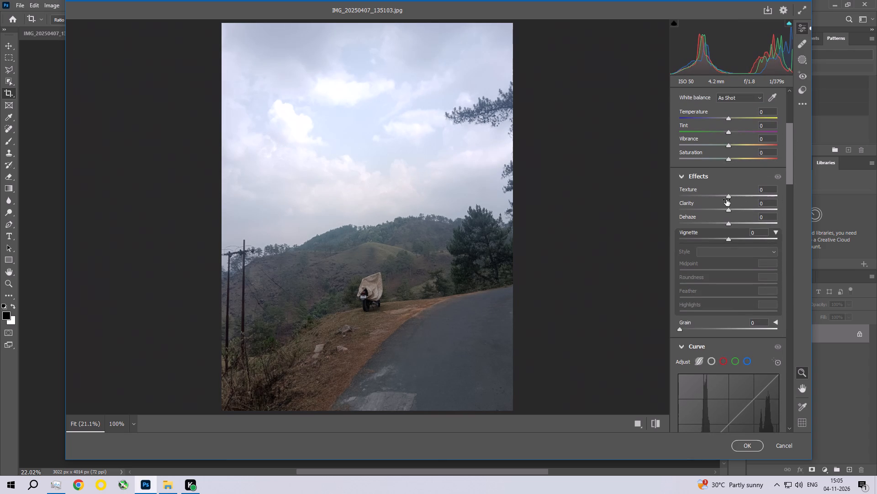
{"action": "left_click_drag", "start_coordinate": [729, 198], "coordinate": [733, 197]}
{"action": "left_click_drag", "start_coordinate": [733, 197], "coordinate": [733, 197]}
{"action": "left_click", "coordinate": [730, 211]}
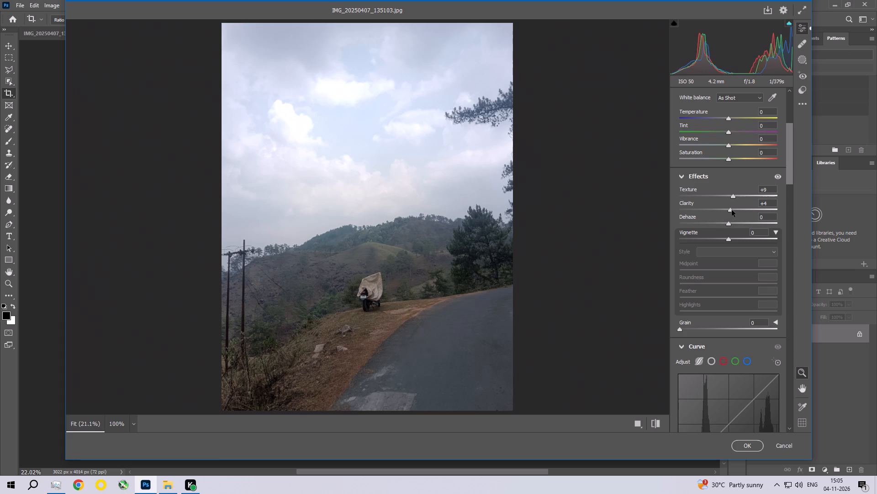
Lower the parametric tone curve's Highlights to -12 and Lights to -12.
{"action": "left_click_drag", "start_coordinate": [789, 151], "coordinate": [789, 192]}
{"action": "left_click_drag", "start_coordinate": [731, 271], "coordinate": [725, 273]}
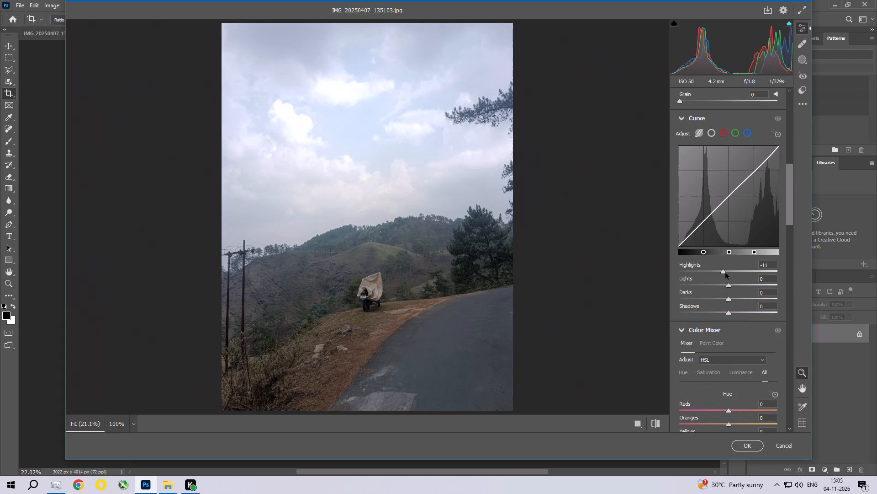
{"action": "left_click_drag", "start_coordinate": [725, 273], "coordinate": [725, 273]}
{"action": "left_click_drag", "start_coordinate": [730, 284], "coordinate": [724, 282]}
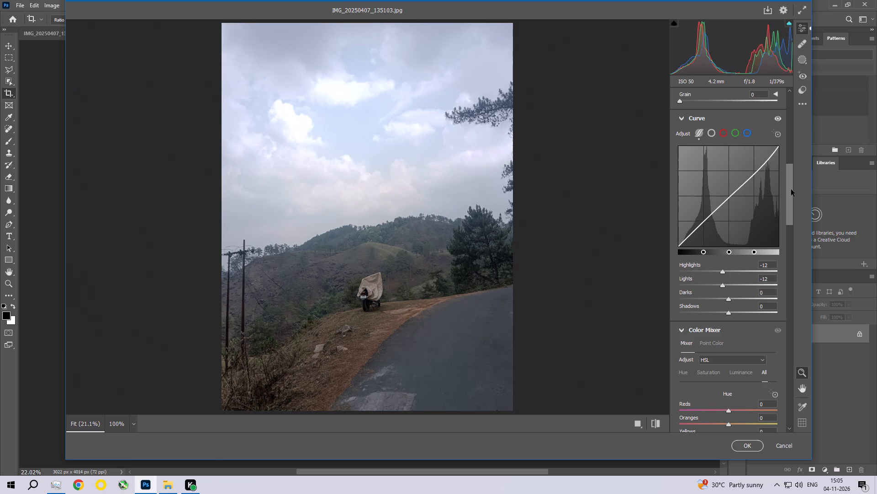
Set Sharpening, Noise Reduction and Color Noise Reduction to 8 each, and apply the Camera Raw adjustments.
{"action": "left_click_drag", "start_coordinate": [791, 189], "coordinate": [790, 326]}
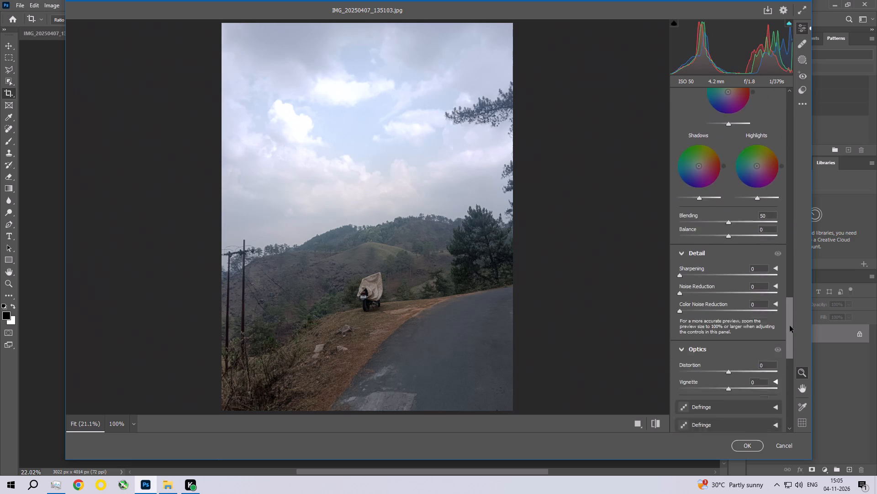
{"action": "left_click_drag", "start_coordinate": [790, 326], "coordinate": [787, 349]}
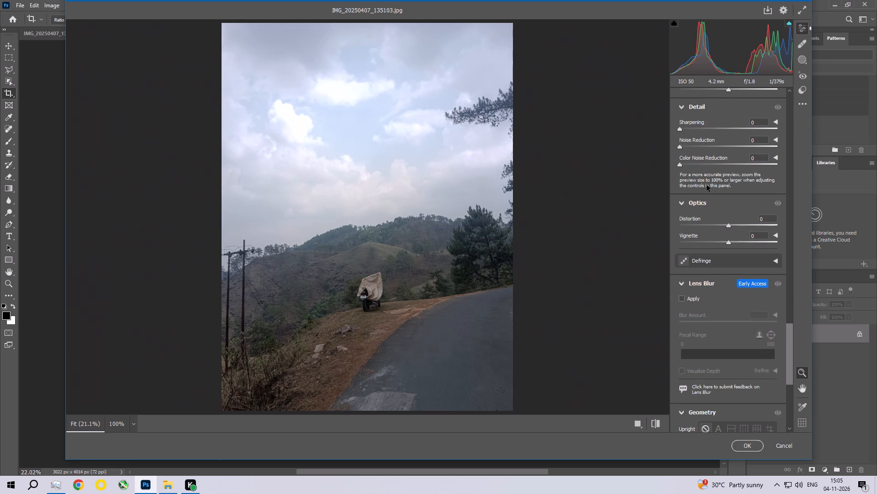
{"action": "left_click", "coordinate": [687, 145]}
{"action": "left_click", "coordinate": [687, 165]}
{"action": "left_click", "coordinate": [689, 129]}
{"action": "left_click_drag", "start_coordinate": [689, 129], "coordinate": [684, 129]}
{"action": "left_click_drag", "start_coordinate": [790, 349], "coordinate": [790, 357]}
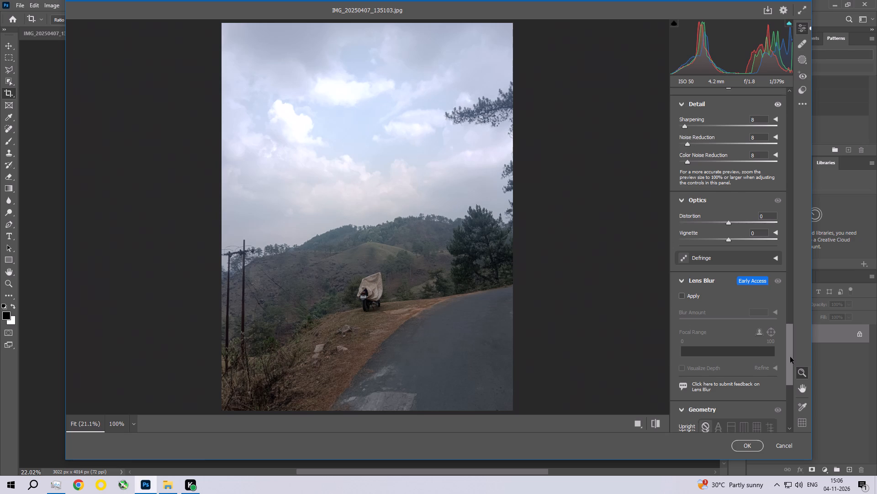
{"action": "left_click_drag", "start_coordinate": [790, 357], "coordinate": [790, 370]}
{"action": "left_click", "coordinate": [740, 440]}
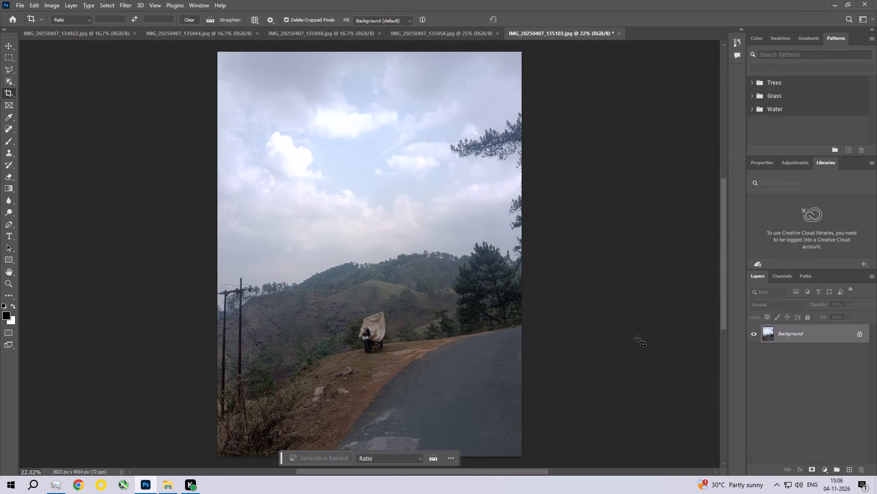
Apply a Photo Filter to the motorbike road photo using the custom blue colour #0085ec.
{"action": "left_click", "coordinate": [45, 2]}
{"action": "left_click", "coordinate": [61, 28]}
{"action": "left_click", "coordinate": [183, 102]}
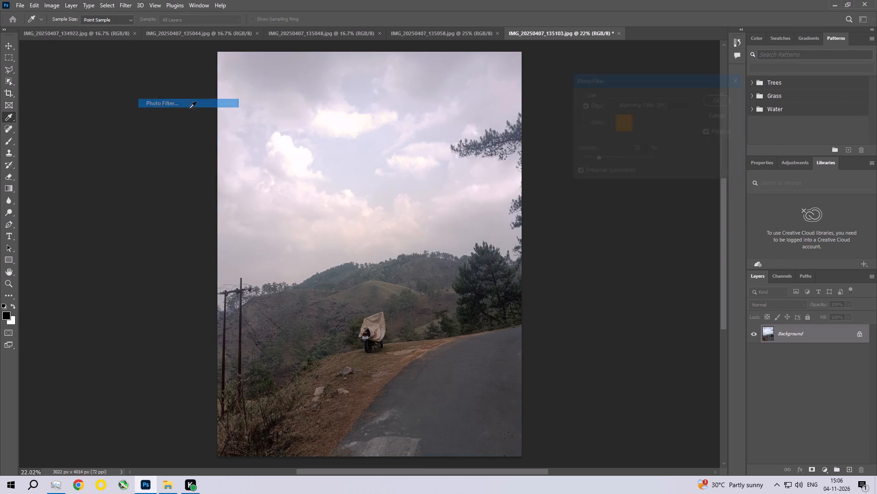
{"action": "left_click", "coordinate": [592, 123]}
{"action": "left_click", "coordinate": [622, 125]}
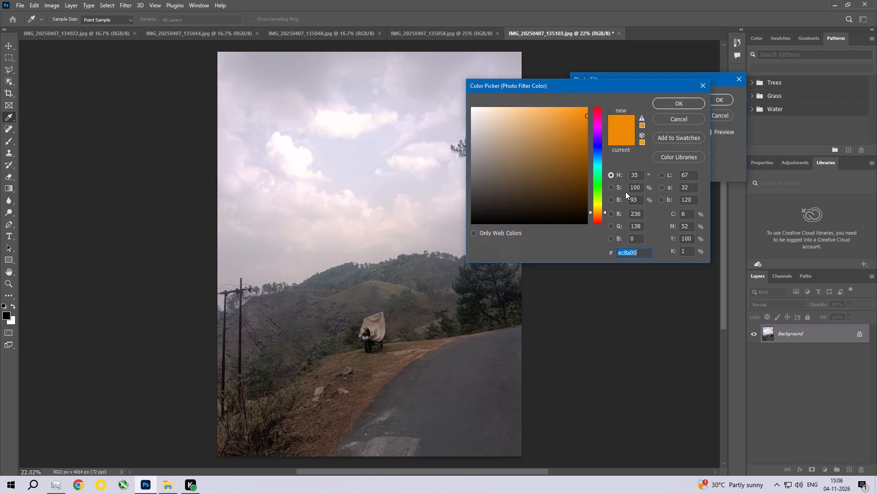
{"action": "left_click", "coordinate": [600, 147]}
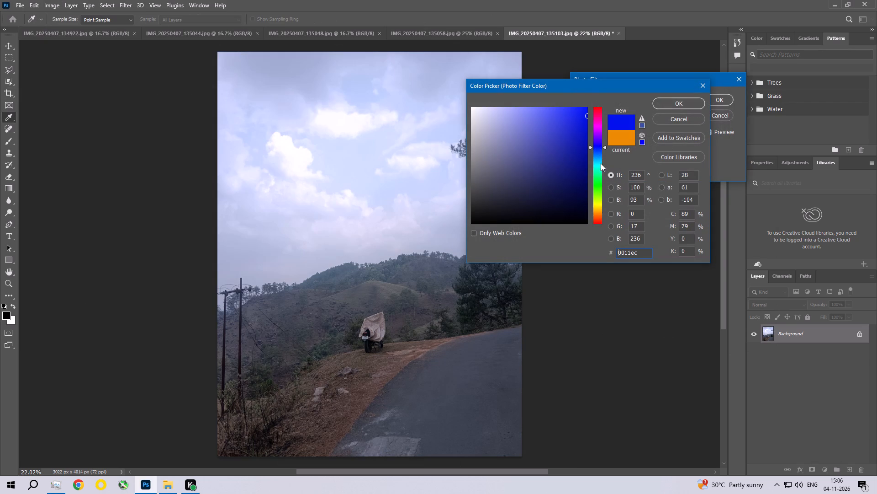
{"action": "left_click", "coordinate": [597, 157]}
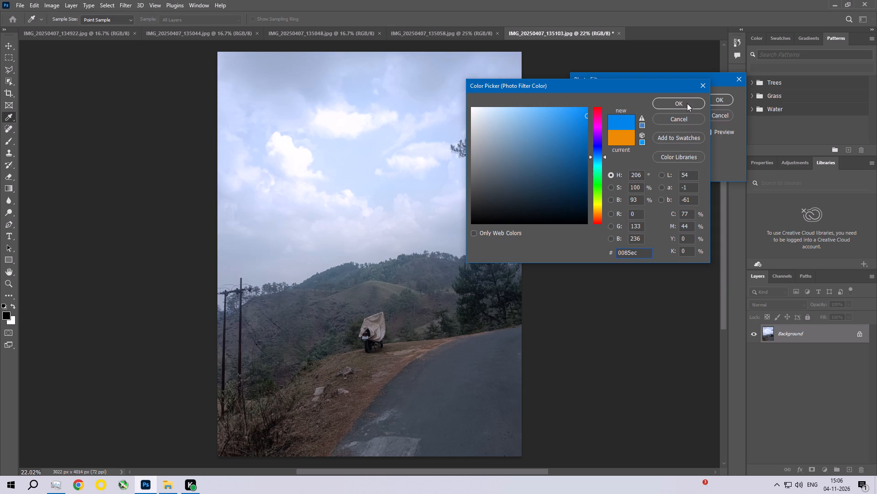
{"action": "left_click", "coordinate": [687, 103]}
{"action": "left_click", "coordinate": [724, 98]}
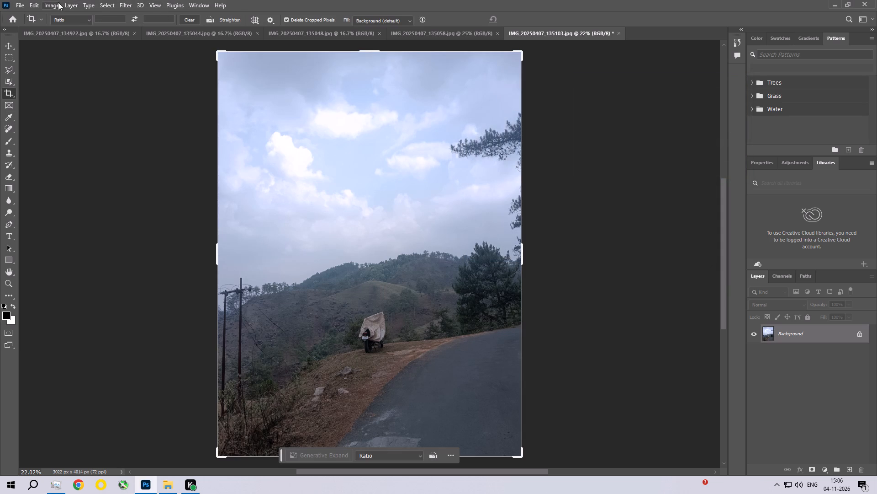
Apply a Brightness/Contrast adjustment to the photo with Brightness -9 and Contrast 19.
{"action": "left_click", "coordinate": [51, 4]}
{"action": "left_click", "coordinate": [53, 27]}
{"action": "left_click", "coordinate": [175, 29]}
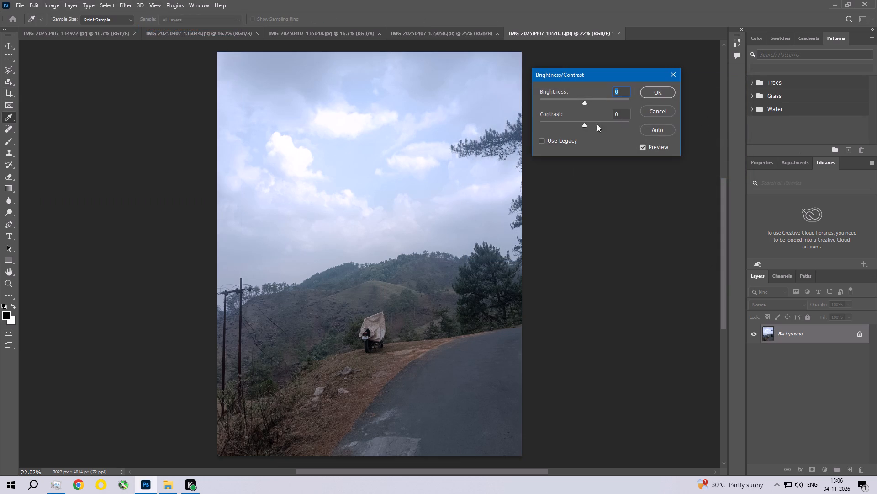
{"action": "left_click_drag", "start_coordinate": [588, 123], "coordinate": [593, 122]}
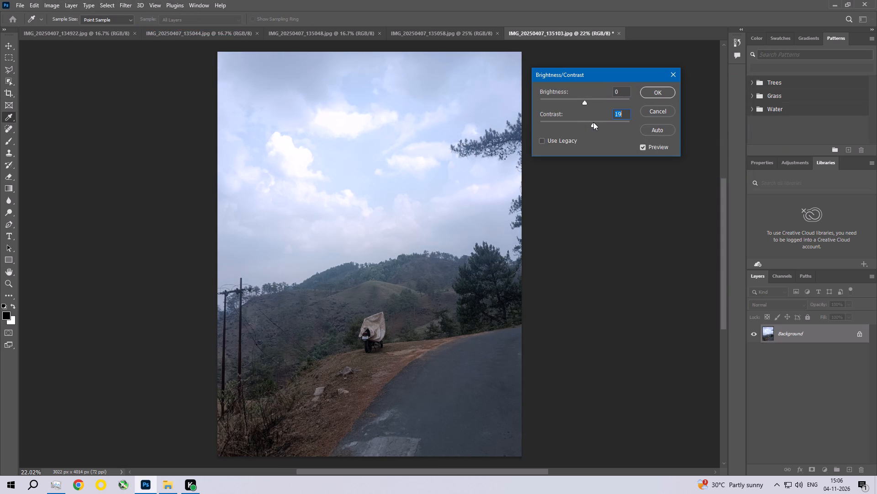
{"action": "left_click", "coordinate": [584, 101]}
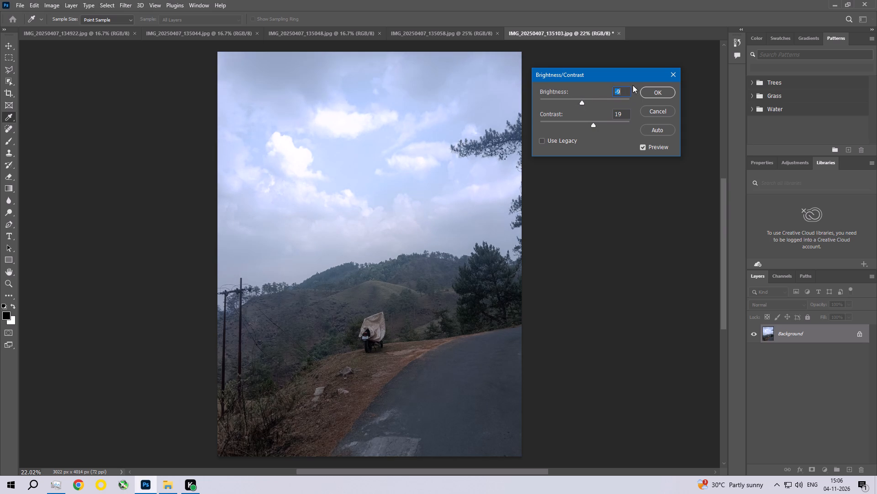
{"action": "left_click", "coordinate": [660, 93]}
Apply an Exposure adjustment to the photo with Offset set to 0.0100.
{"action": "left_click", "coordinate": [49, 0]}
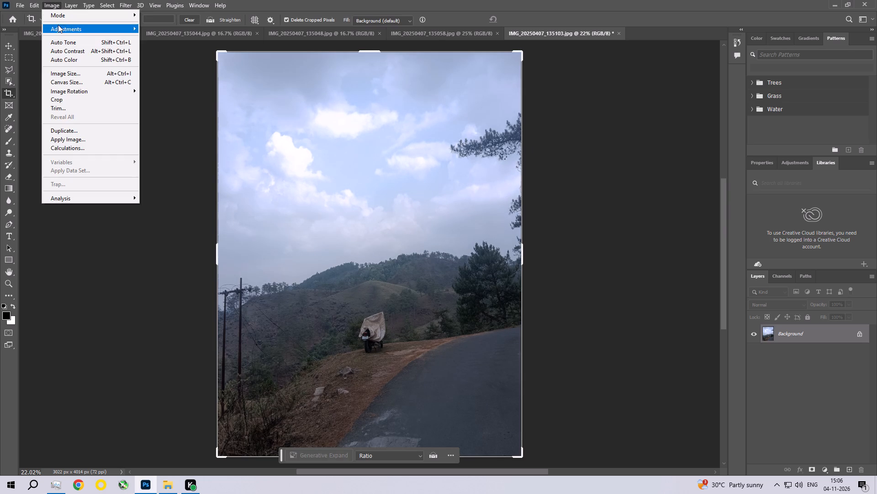
{"action": "left_click", "coordinate": [59, 27]}
{"action": "left_click", "coordinate": [199, 51]}
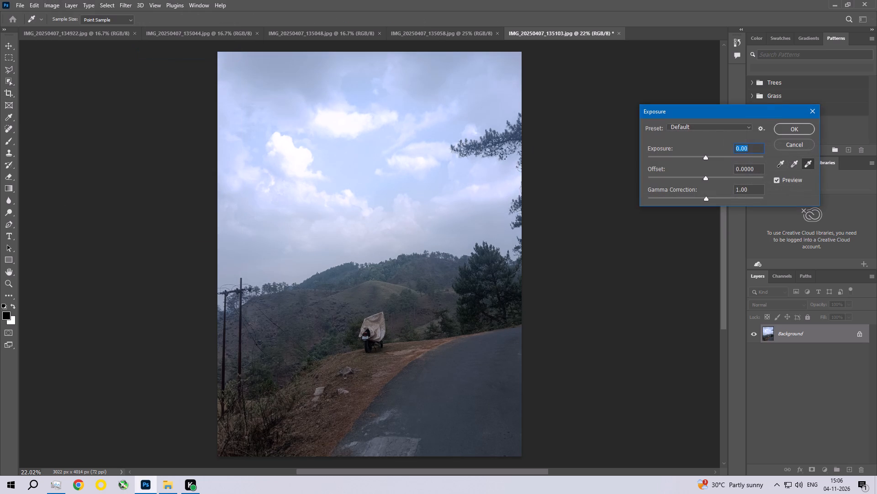
{"action": "left_click", "coordinate": [758, 168]}
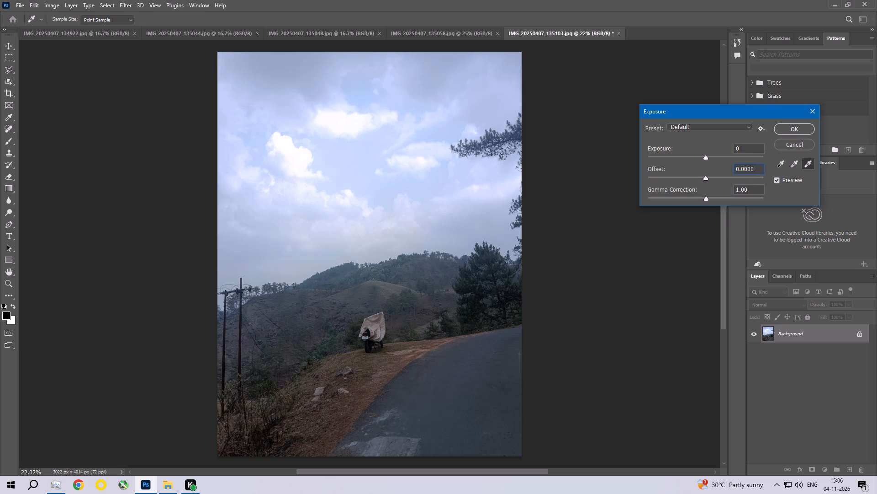
{"action": "key", "text": "BackSpace"}
{"action": "key", "text": "BackSpace"}
{"action": "key", "text": "BackSpace"}
{"action": "type", "text": "100"}
{"action": "key", "text": "Return"}
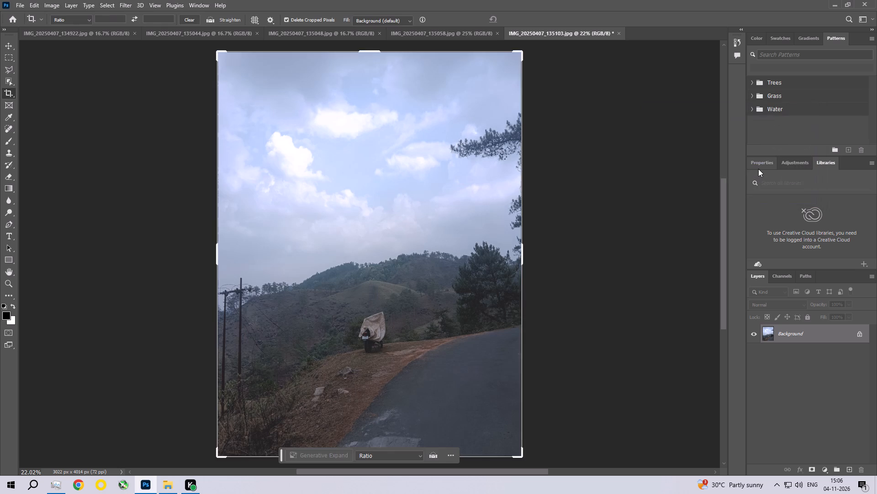
Save the motorbike road photo as a Baseline ("Standard") JPEG at Maximum quality 12.
{"action": "key", "text": "ctrl+s"}
{"action": "left_click", "coordinate": [485, 119]}
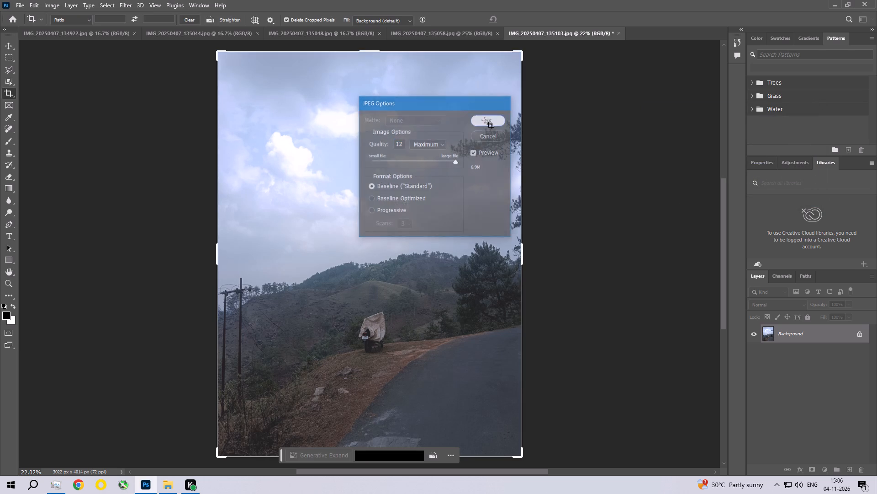
Examine the saved photo up close around the hills and the covered motorbike.
{"action": "key", "text": "ctrl+space"}
{"action": "key", "text": "ctrl+space"}
{"action": "key", "text": "ctrl+space"}
{"action": "key", "text": "ctrl+space"}
{"action": "key", "text": "ctrl+space"}
{"action": "key", "text": "ctrl+space"}
{"action": "key", "text": "ctrl+space"}
{"action": "key", "text": "ctrl+space"}
{"action": "key", "text": "ctrl+space"}
{"action": "key", "text": "ctrl+space"}
{"action": "key", "text": "ctrl+space"}
{"action": "key", "text": "ctrl+space"}
{"action": "key", "text": "ctrl+space"}
{"action": "key", "text": "ctrl+space"}
{"action": "key", "text": "ctrl+space"}
{"action": "key", "text": "ctrl+space"}
{"action": "key", "text": "ctrl+space"}
{"action": "key", "text": "ctrl+space"}
{"action": "key", "text": "ctrl+space"}
{"action": "key", "text": "ctrl+space"}
{"action": "triple_click", "coordinate": [412, 283], "text": "ctrl"}
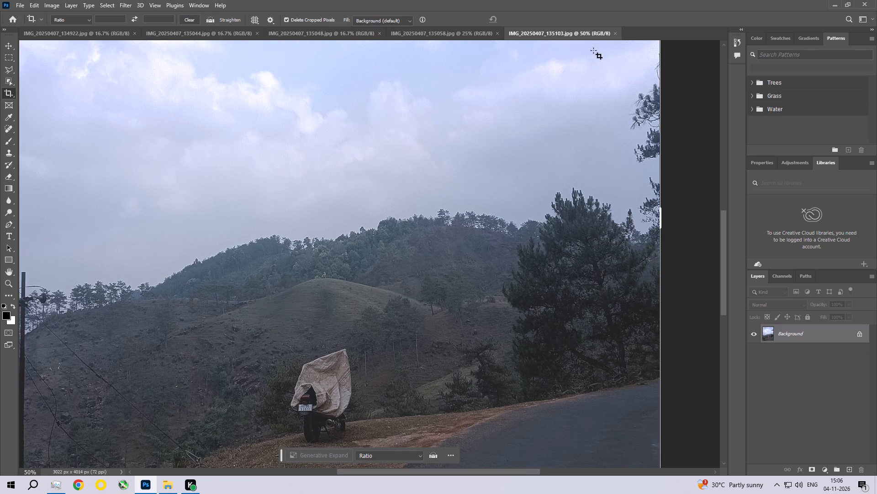
Close the saved photo IMG_20250407_135103.jpg.
{"action": "left_click", "coordinate": [615, 30]}
{"action": "left_click", "coordinate": [614, 33]}
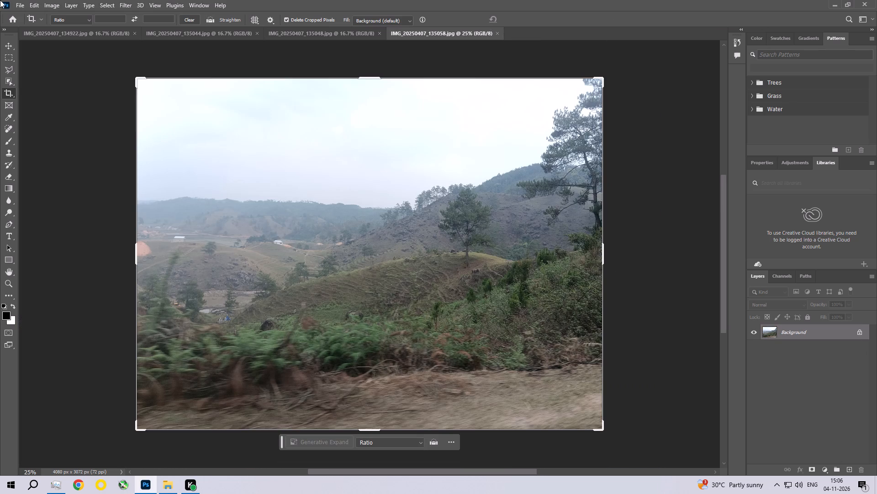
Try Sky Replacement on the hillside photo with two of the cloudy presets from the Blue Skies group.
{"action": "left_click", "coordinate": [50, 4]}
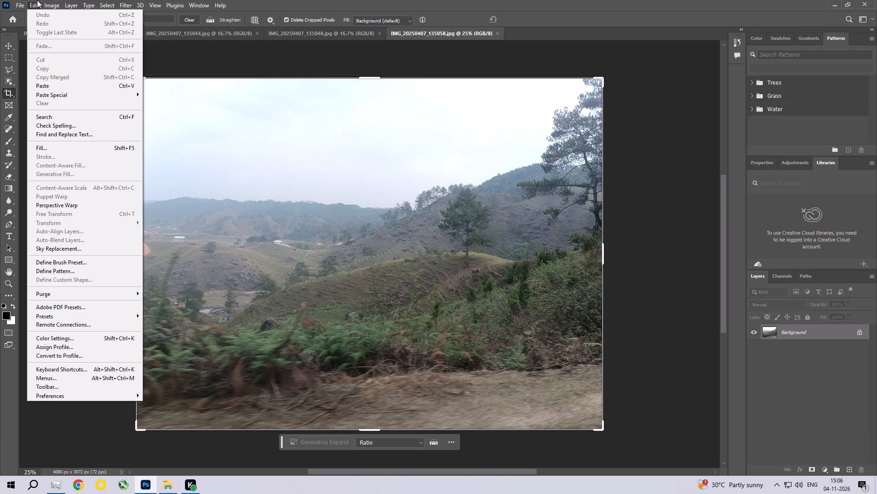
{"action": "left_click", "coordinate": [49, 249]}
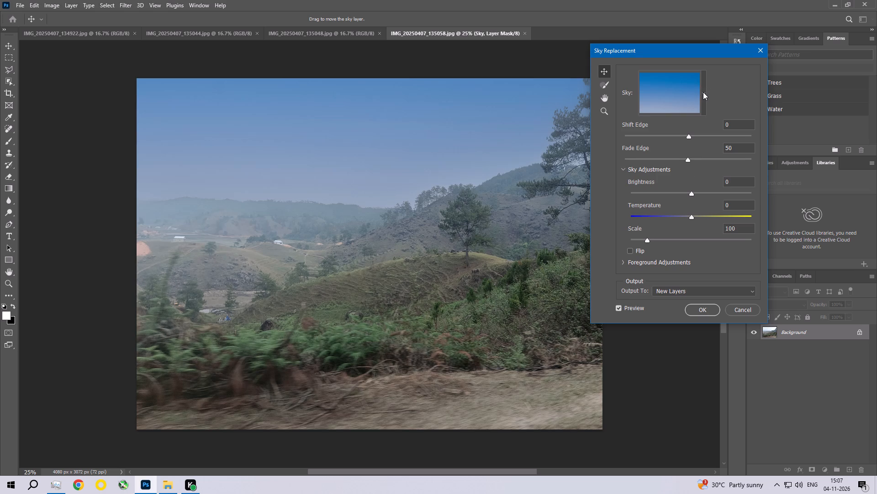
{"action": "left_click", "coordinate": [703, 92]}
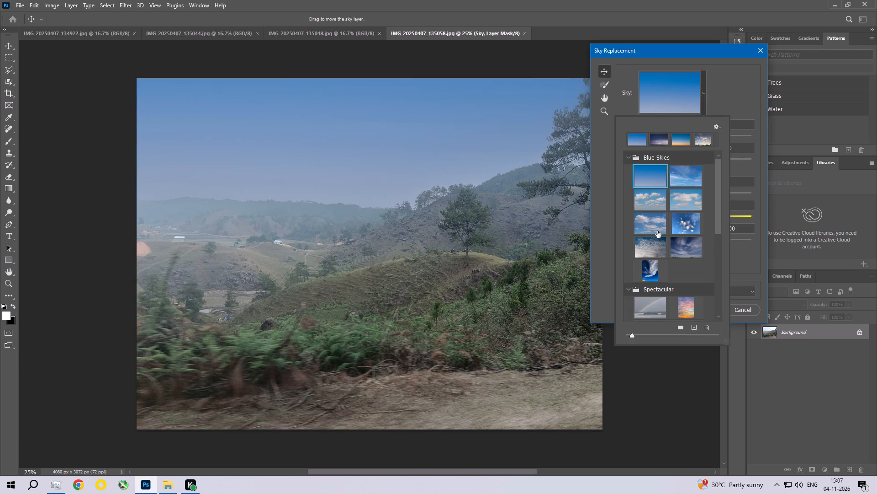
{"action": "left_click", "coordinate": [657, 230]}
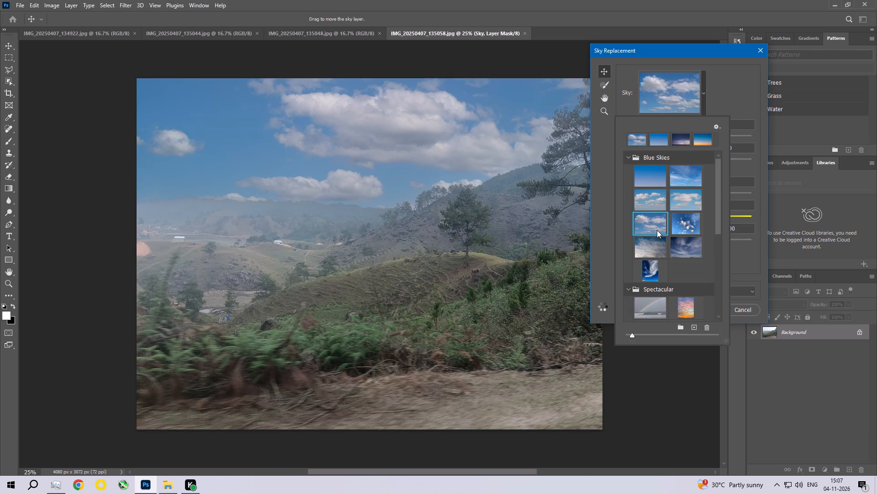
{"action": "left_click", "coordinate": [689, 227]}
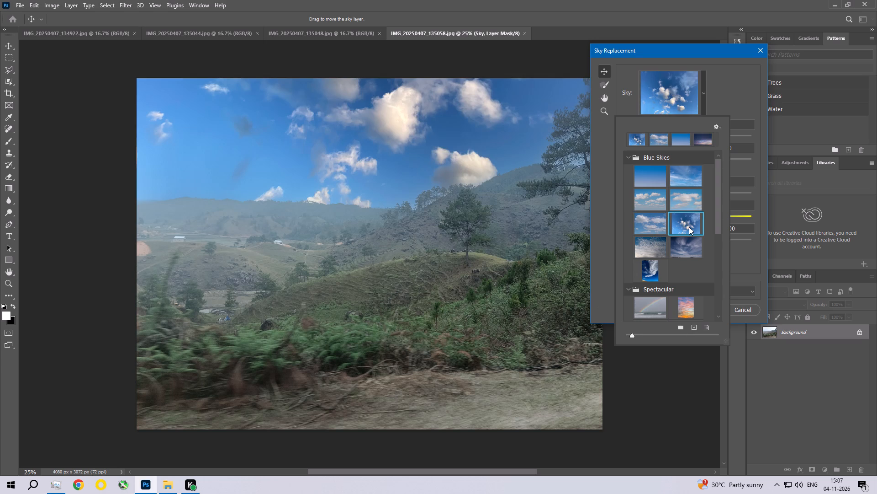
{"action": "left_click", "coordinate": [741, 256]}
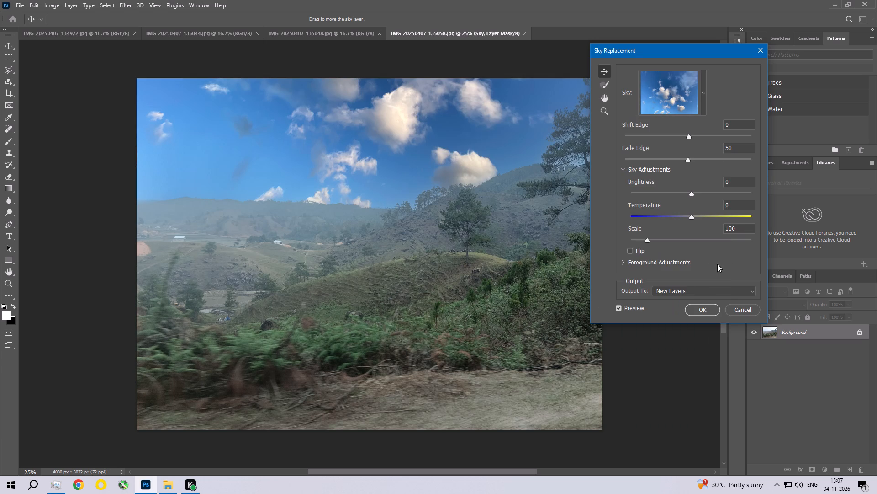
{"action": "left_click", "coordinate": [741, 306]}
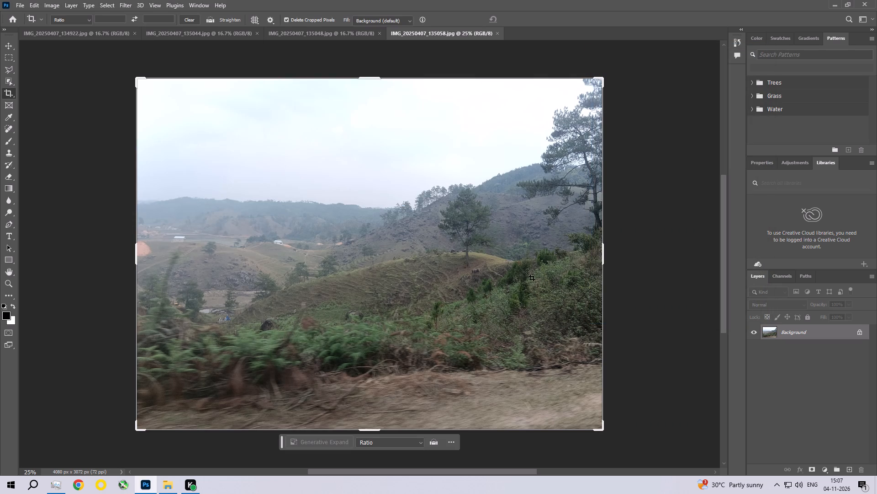
Close the hillside photo IMG_20250407_135058.jpg.
{"action": "left_click", "coordinate": [496, 35]}
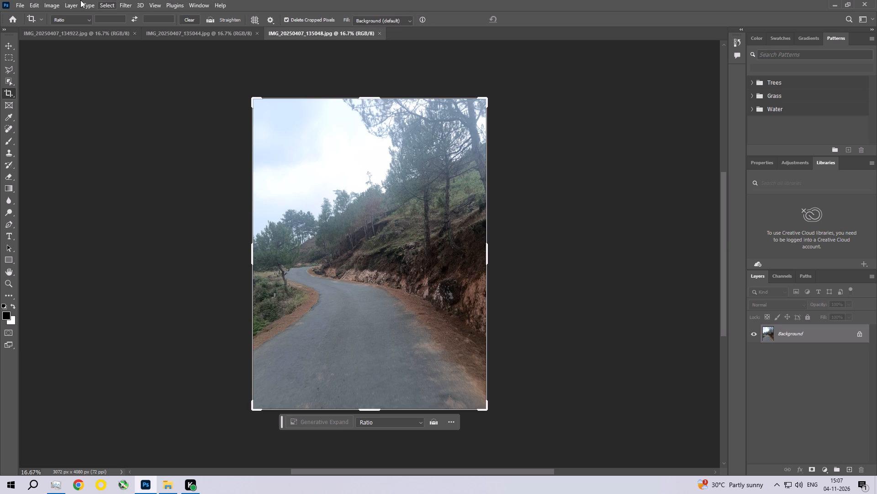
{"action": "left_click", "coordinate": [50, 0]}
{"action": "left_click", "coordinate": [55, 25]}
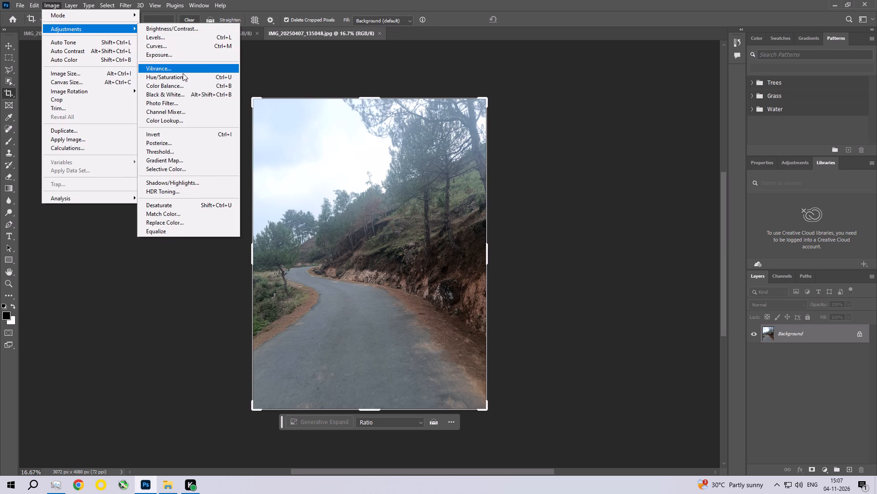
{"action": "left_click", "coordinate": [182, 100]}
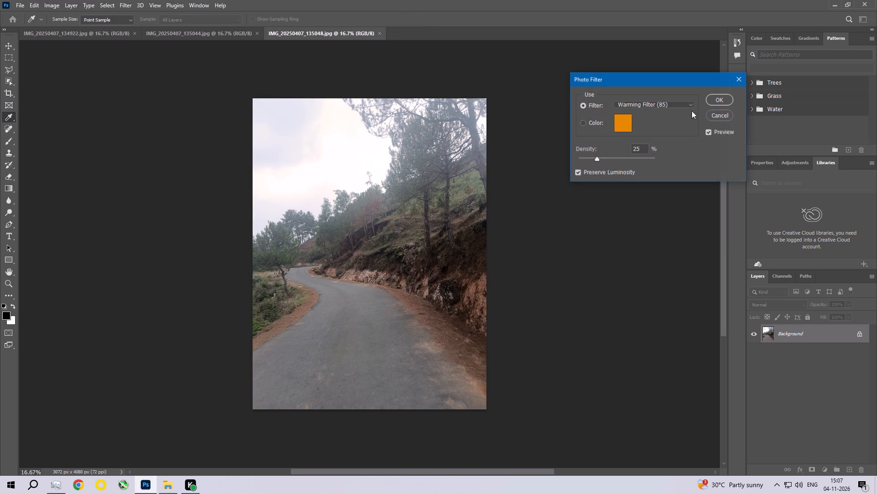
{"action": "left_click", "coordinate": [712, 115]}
Apply a Brightness/Contrast adjustment to the curving road photo with Brightness 6 and Contrast 9.
{"action": "left_click", "coordinate": [57, 1]}
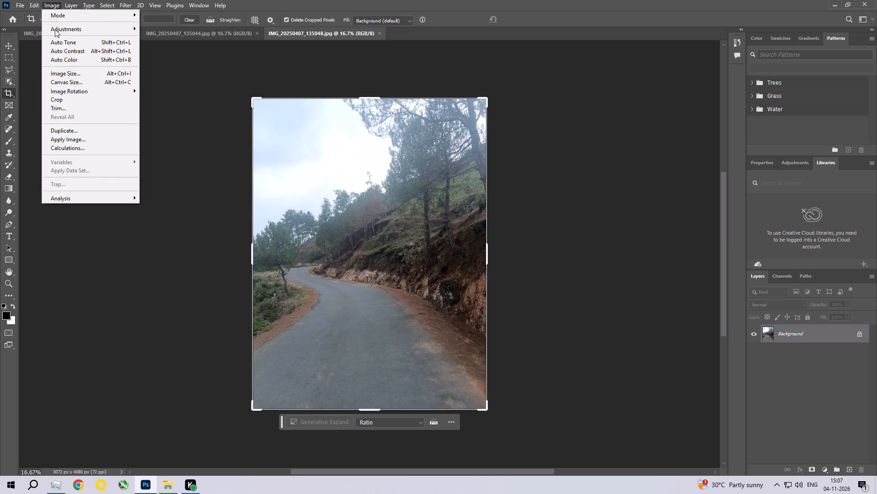
{"action": "left_click", "coordinate": [55, 29]}
{"action": "left_click", "coordinate": [164, 30]}
{"action": "left_click_drag", "start_coordinate": [586, 103], "coordinate": [586, 102]}
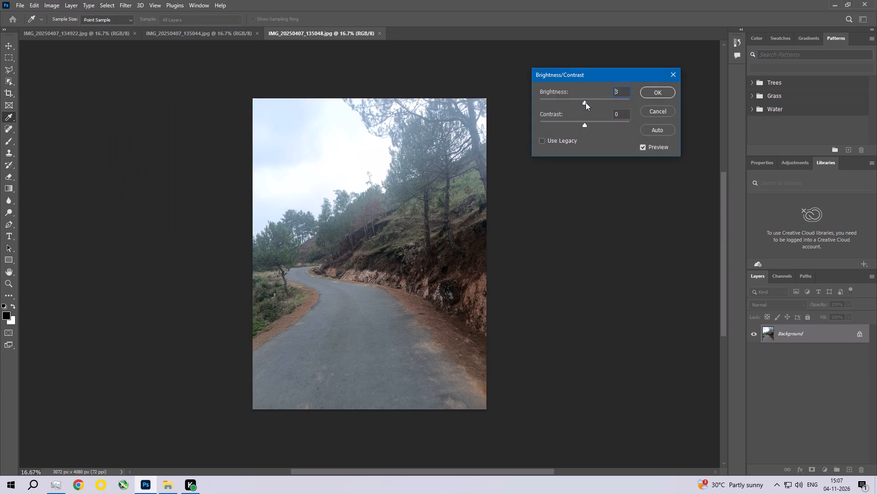
{"action": "left_click_drag", "start_coordinate": [586, 102], "coordinate": [568, 101]}
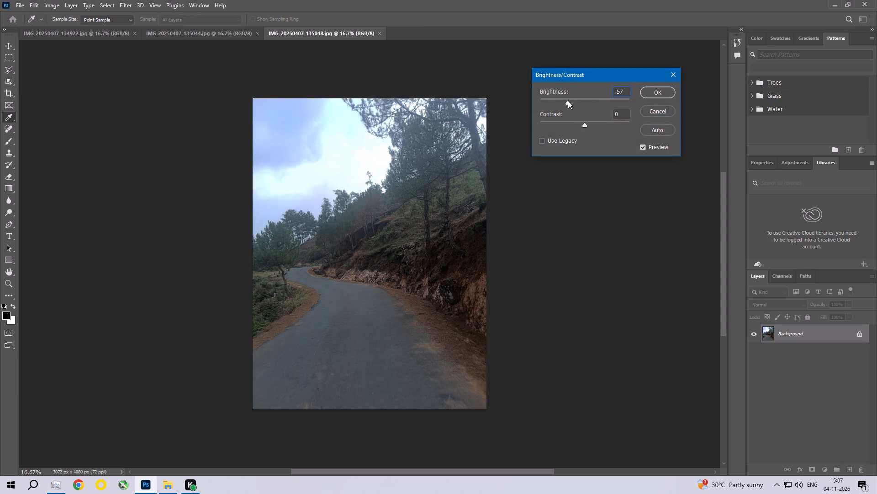
{"action": "left_click_drag", "start_coordinate": [568, 101], "coordinate": [586, 95]}
{"action": "left_click_drag", "start_coordinate": [587, 122], "coordinate": [597, 125]}
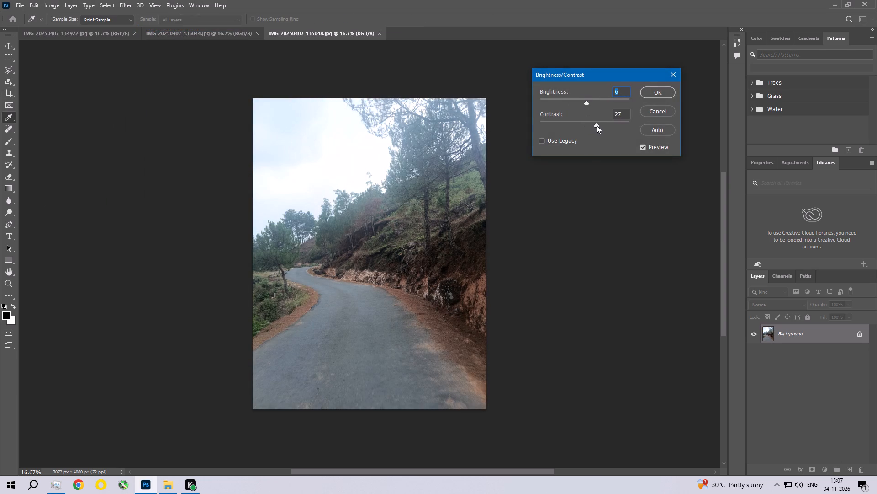
{"action": "left_click_drag", "start_coordinate": [597, 125], "coordinate": [586, 127]}
{"action": "left_click_drag", "start_coordinate": [586, 127], "coordinate": [589, 128]}
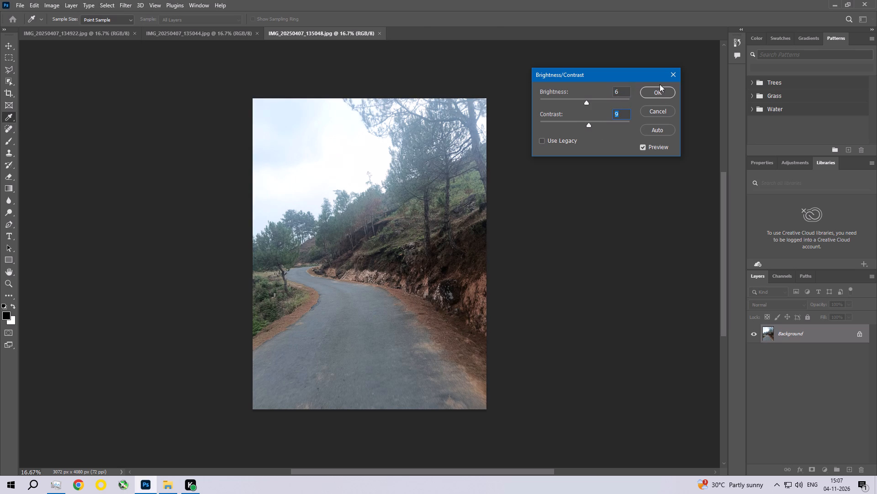
{"action": "left_click", "coordinate": [660, 91]}
Start the Camera Raw Filter on the curving road photo and choose the Artistic 03 profile.
{"action": "left_click", "coordinate": [129, 4]}
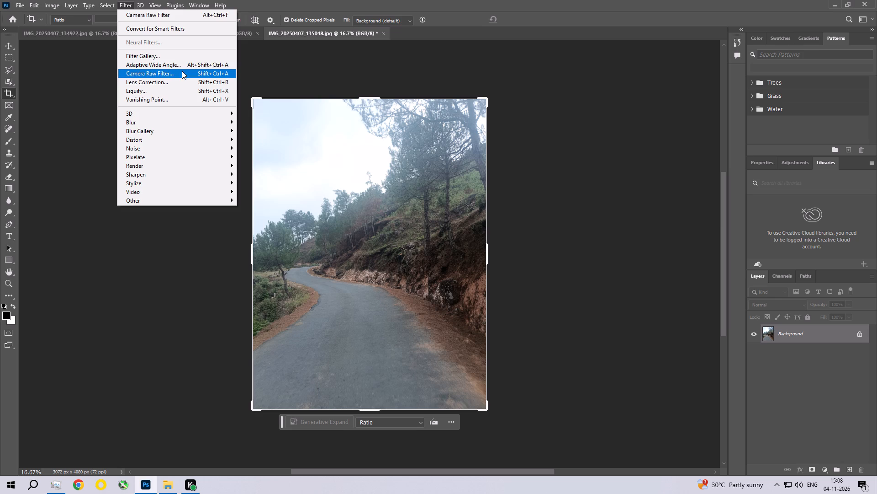
{"action": "left_click", "coordinate": [182, 75]}
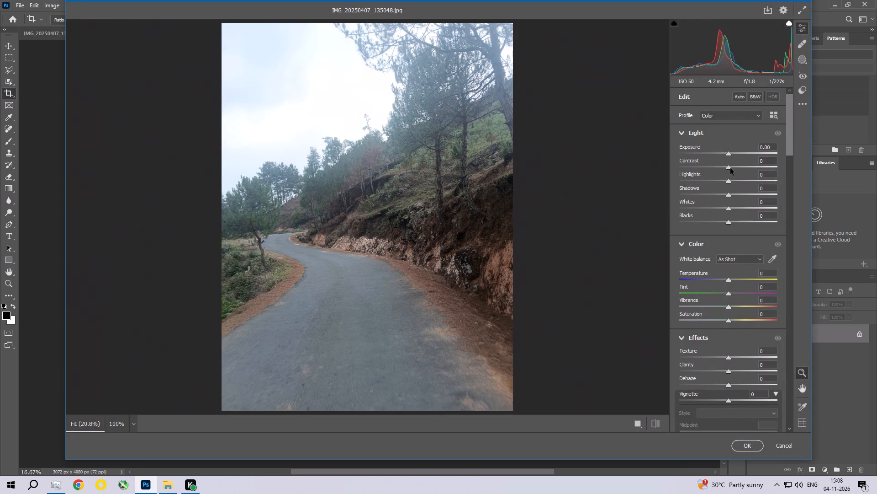
{"action": "left_click", "coordinate": [773, 114]}
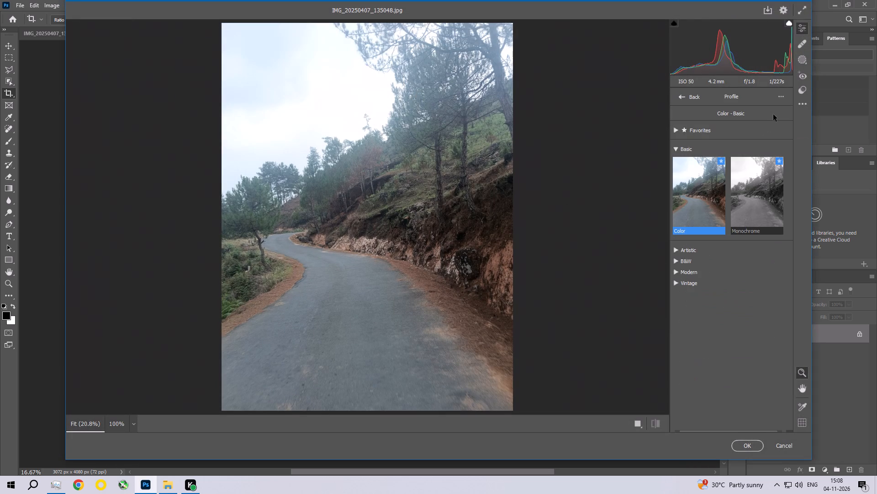
{"action": "left_click", "coordinate": [681, 252]}
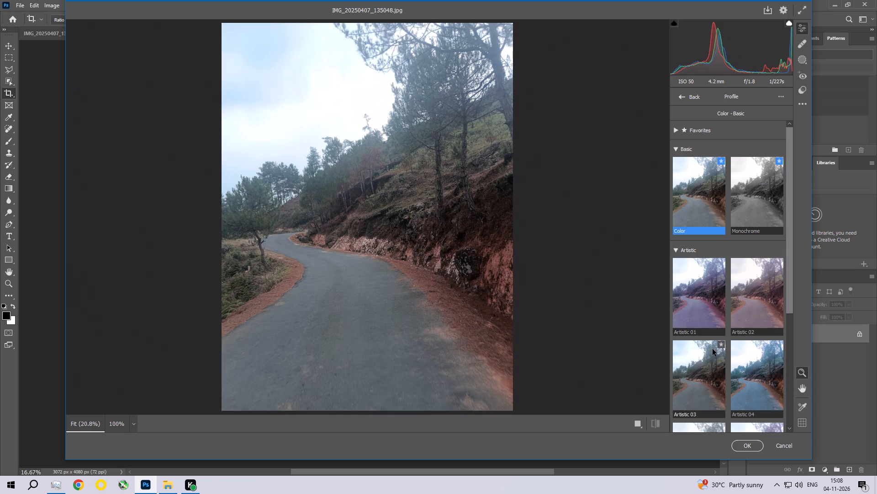
{"action": "left_click", "coordinate": [713, 349]}
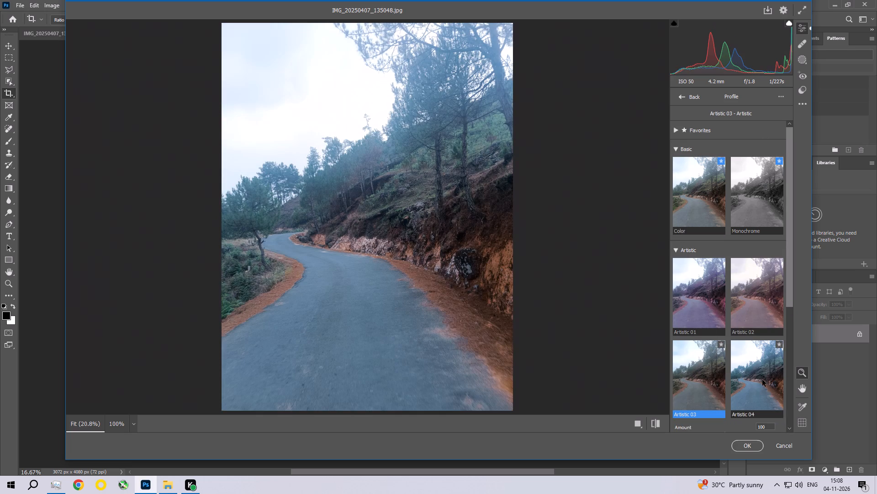
{"action": "left_click", "coordinate": [703, 381]}
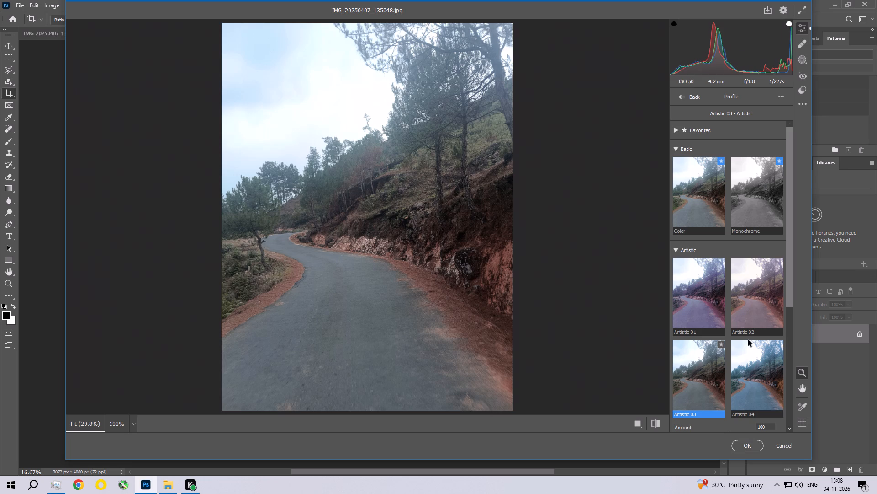
{"action": "left_click", "coordinate": [684, 98]}
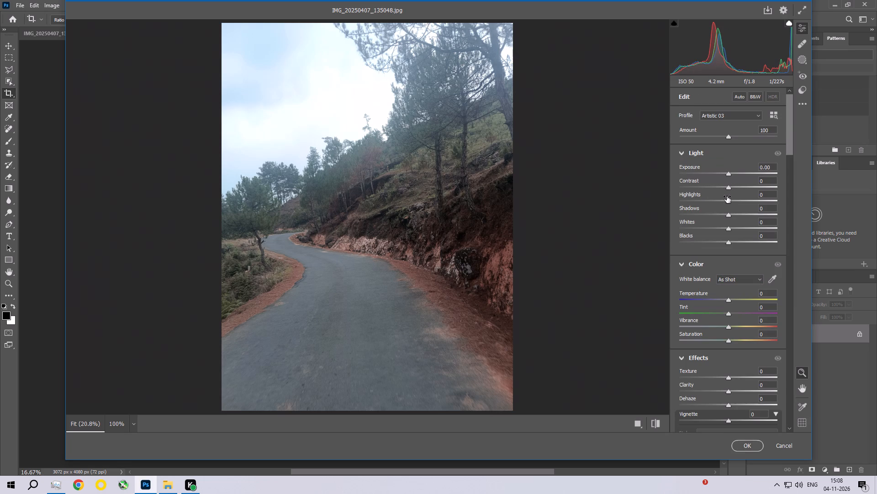
Adjust the Light settings to Contrast +16, Highlights -15, Shadows +21, Whites -23 and Blacks -5.
{"action": "left_click_drag", "start_coordinate": [730, 188], "coordinate": [734, 189]}
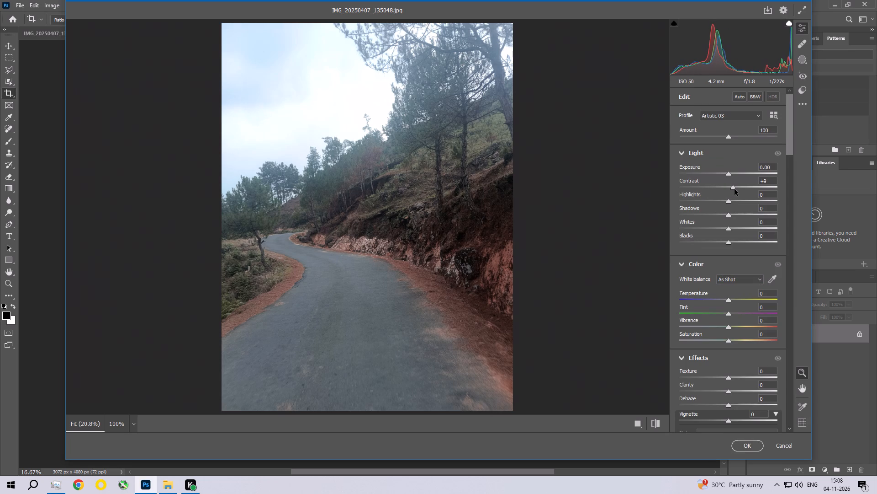
{"action": "left_click_drag", "start_coordinate": [734, 189], "coordinate": [738, 189]}
{"action": "left_click_drag", "start_coordinate": [730, 203], "coordinate": [727, 203]}
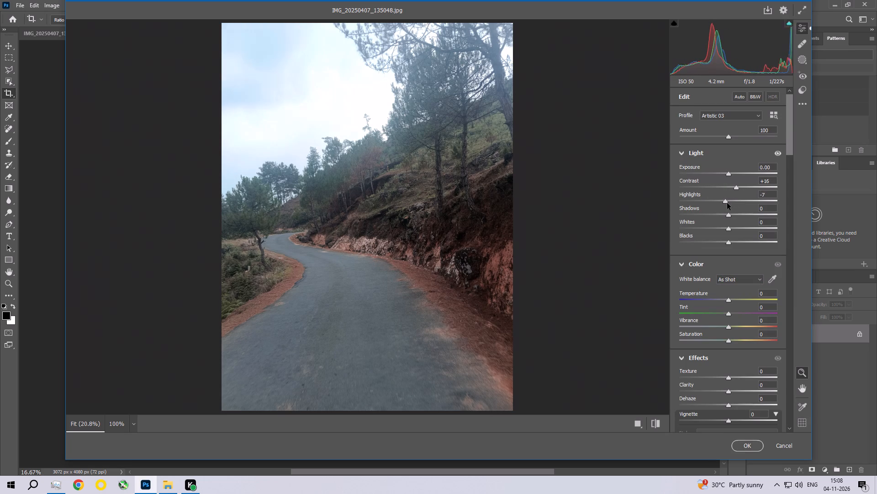
{"action": "left_click_drag", "start_coordinate": [727, 203], "coordinate": [723, 203]}
{"action": "left_click_drag", "start_coordinate": [731, 215], "coordinate": [733, 215]}
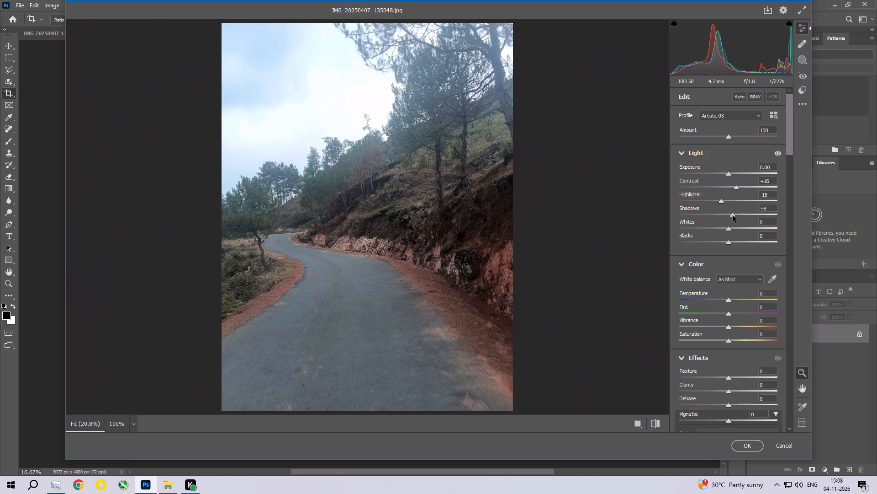
{"action": "left_click_drag", "start_coordinate": [733, 215], "coordinate": [739, 217]}
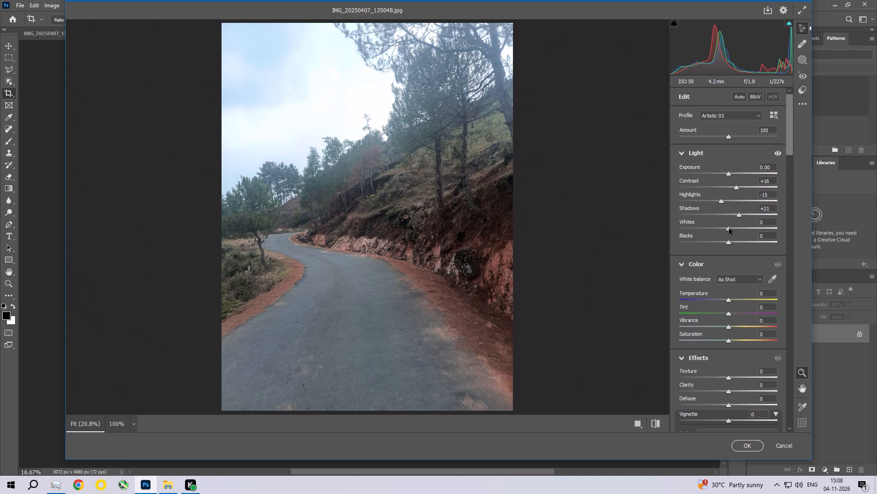
{"action": "left_click_drag", "start_coordinate": [728, 228], "coordinate": [717, 229]}
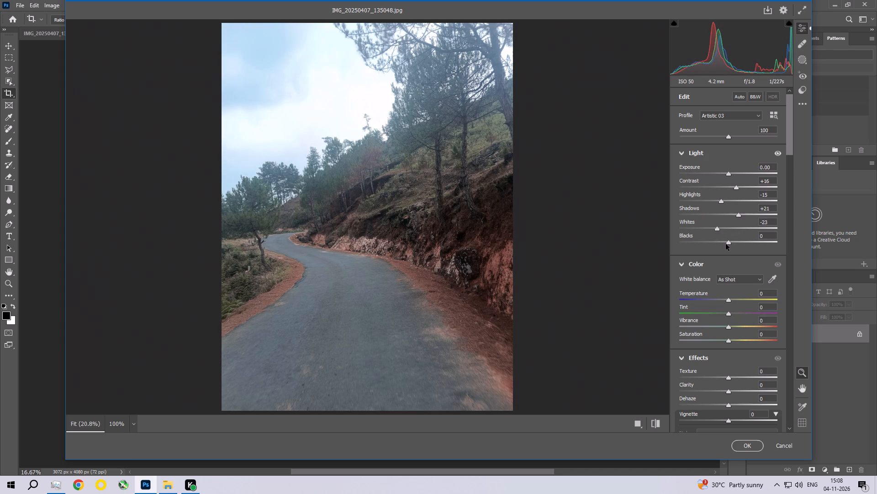
{"action": "left_click", "coordinate": [729, 244]}
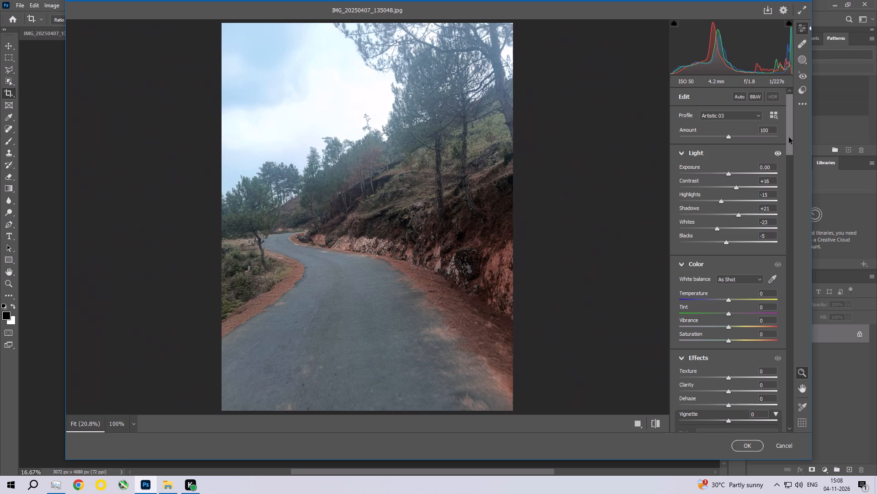
Lower the parametric curve's Highlights to -27 and Lights to -19.
{"action": "left_click_drag", "start_coordinate": [788, 137], "coordinate": [793, 205]}
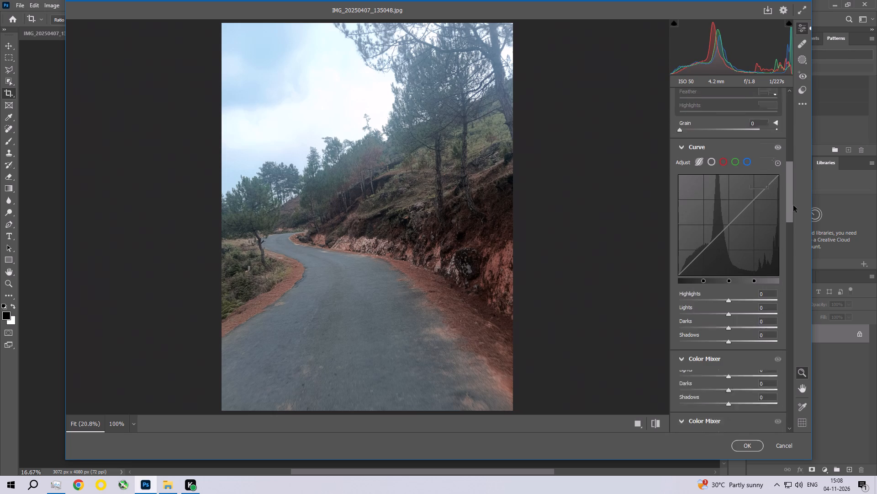
{"action": "left_click_drag", "start_coordinate": [793, 205], "coordinate": [794, 209]}
{"action": "left_click_drag", "start_coordinate": [725, 279], "coordinate": [715, 276]}
{"action": "left_click", "coordinate": [730, 294]}
{"action": "left_click_drag", "start_coordinate": [729, 290], "coordinate": [722, 290]}
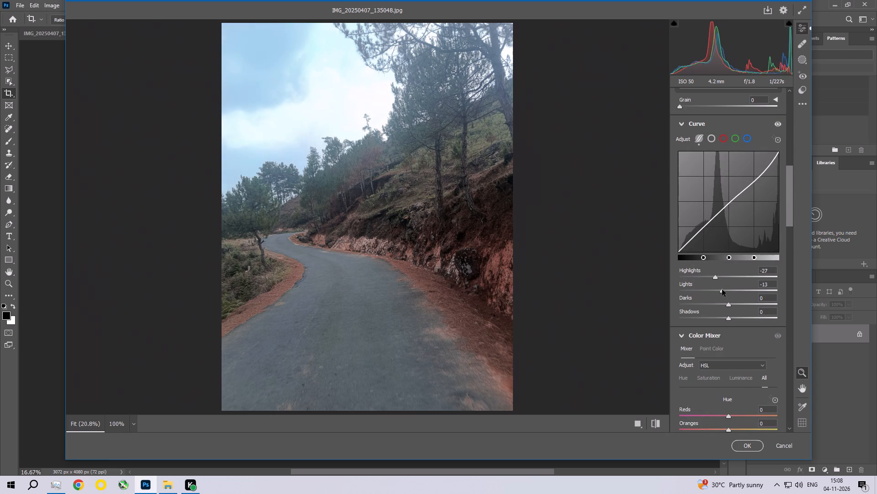
{"action": "left_click_drag", "start_coordinate": [722, 290], "coordinate": [720, 288]}
Set the Color Mixer saturation to Reds +12, Oranges +10, Yellows +7 and Greens +9.
{"action": "left_click_drag", "start_coordinate": [788, 193], "coordinate": [797, 235]}
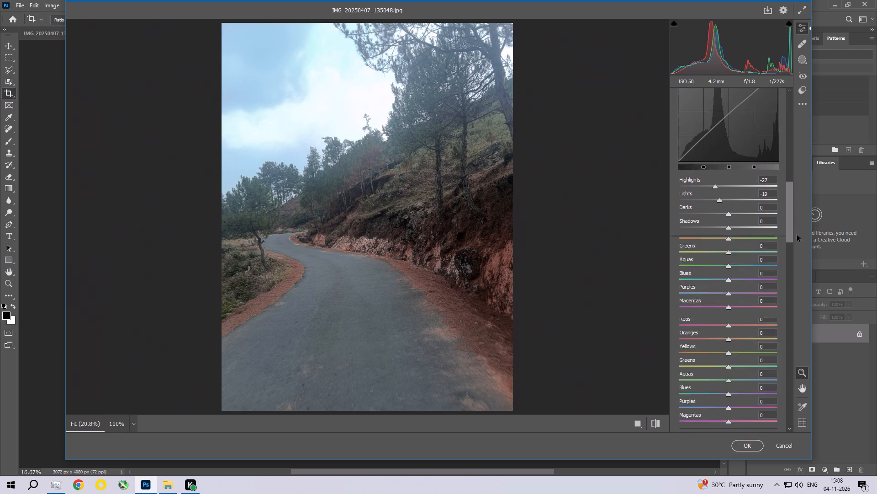
{"action": "left_click_drag", "start_coordinate": [797, 235], "coordinate": [805, 266]}
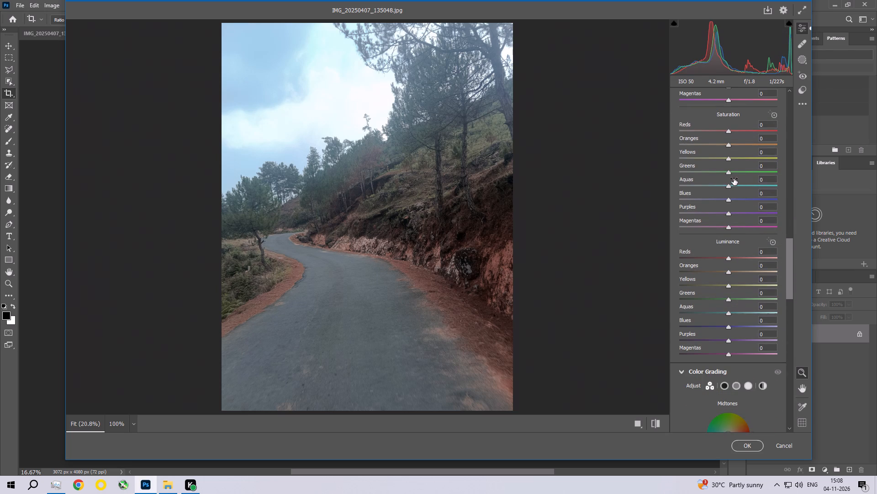
{"action": "left_click_drag", "start_coordinate": [729, 172], "coordinate": [733, 174]}
{"action": "left_click_drag", "start_coordinate": [729, 145], "coordinate": [734, 147]}
{"action": "left_click_drag", "start_coordinate": [729, 132], "coordinate": [729, 131]}
{"action": "left_click_drag", "start_coordinate": [729, 131], "coordinate": [735, 132]}
{"action": "left_click", "coordinate": [729, 160]}
Set Sharpening to 8, Noise Reduction to 6 and Color Noise Reduction to 9, and apply the Camera Raw edits.
{"action": "left_click_drag", "start_coordinate": [790, 259], "coordinate": [794, 316]}
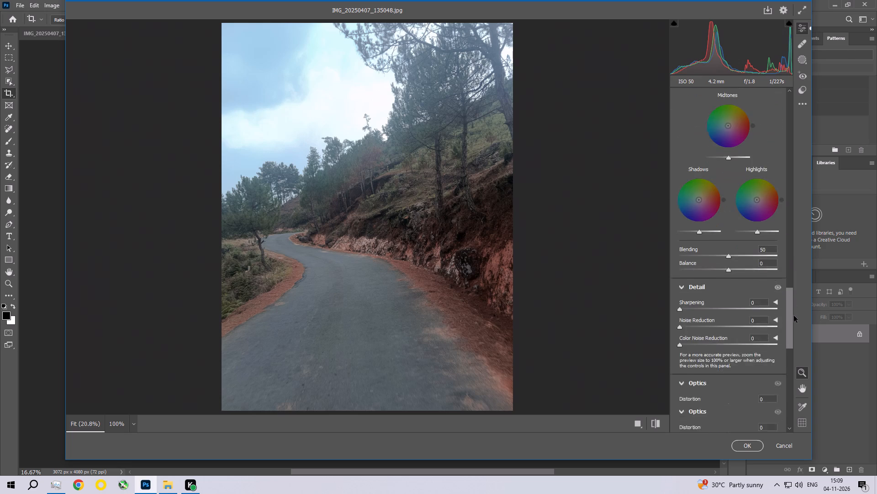
{"action": "left_click_drag", "start_coordinate": [794, 316], "coordinate": [789, 365]}
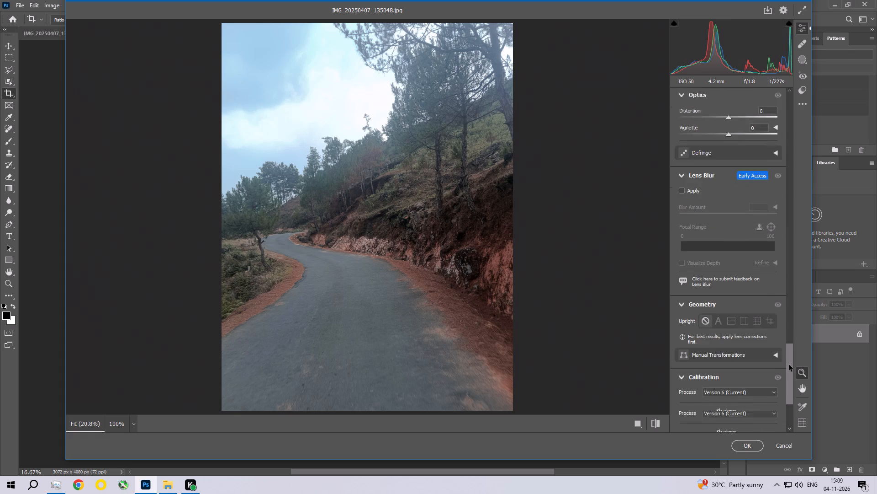
{"action": "left_click_drag", "start_coordinate": [789, 365], "coordinate": [789, 379]}
{"action": "right_click", "coordinate": [789, 373]}
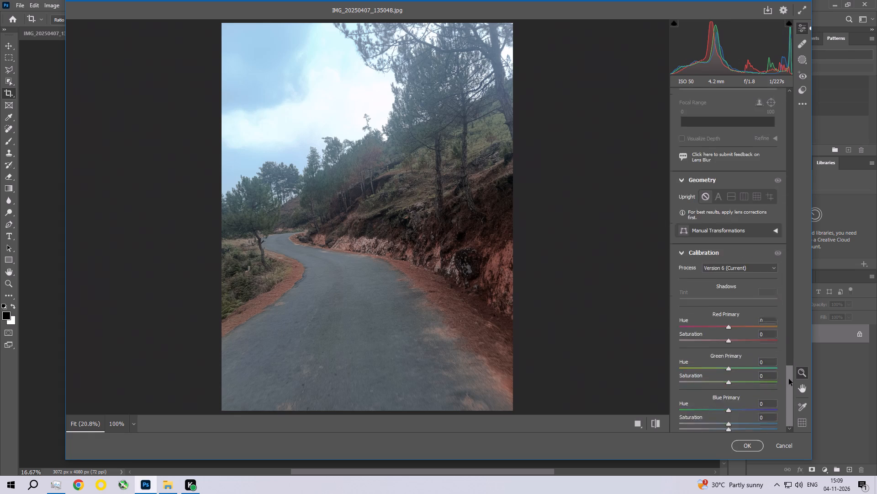
{"action": "left_click_drag", "start_coordinate": [789, 379], "coordinate": [804, 358]}
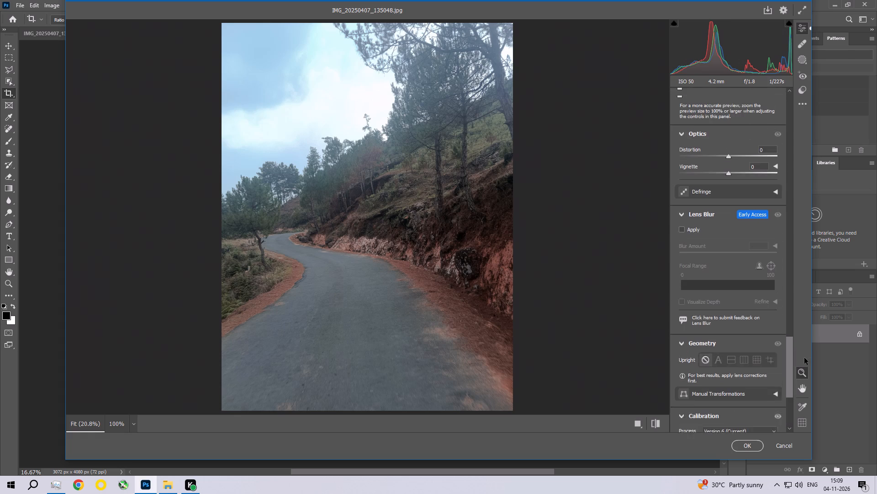
{"action": "left_click_drag", "start_coordinate": [804, 358], "coordinate": [808, 310]}
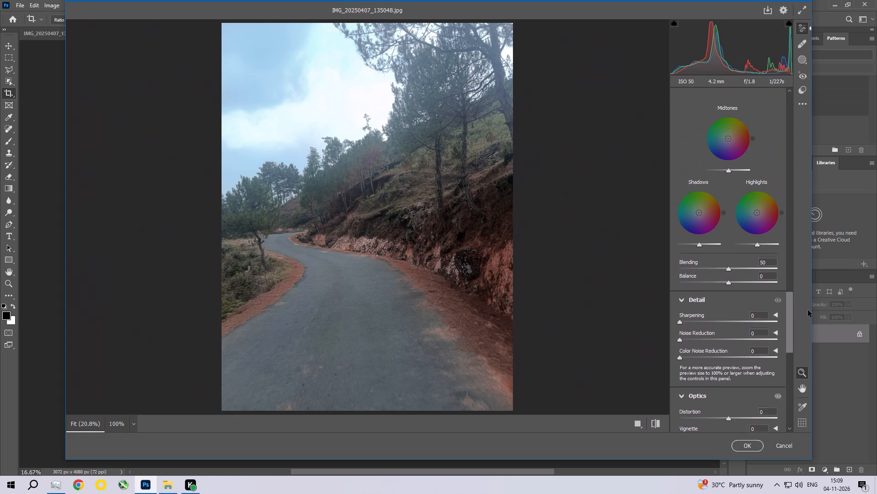
{"action": "left_click_drag", "start_coordinate": [808, 310], "coordinate": [808, 303]}
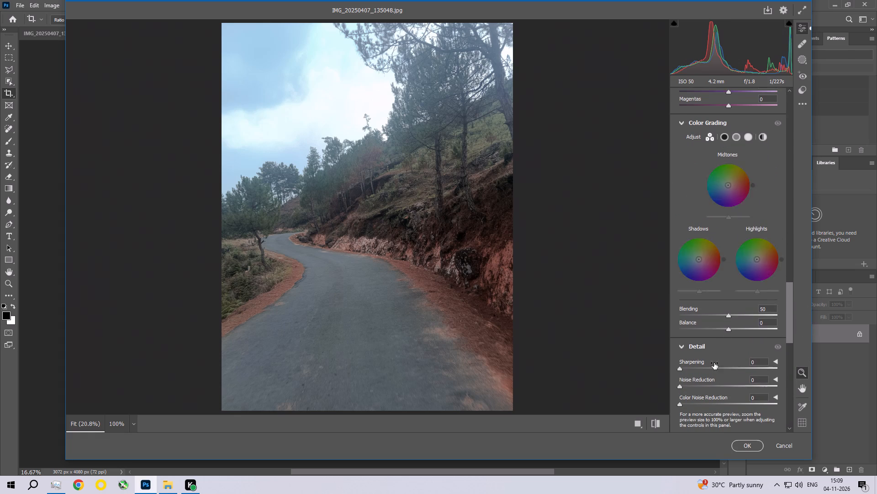
{"action": "left_click", "coordinate": [684, 367]}
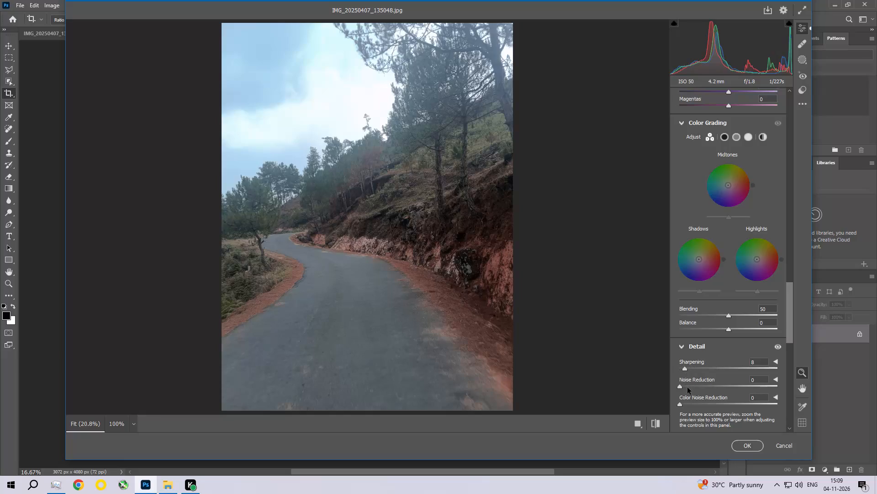
{"action": "left_click", "coordinate": [685, 387]}
{"action": "left_click", "coordinate": [688, 405]}
{"action": "left_click", "coordinate": [750, 449]}
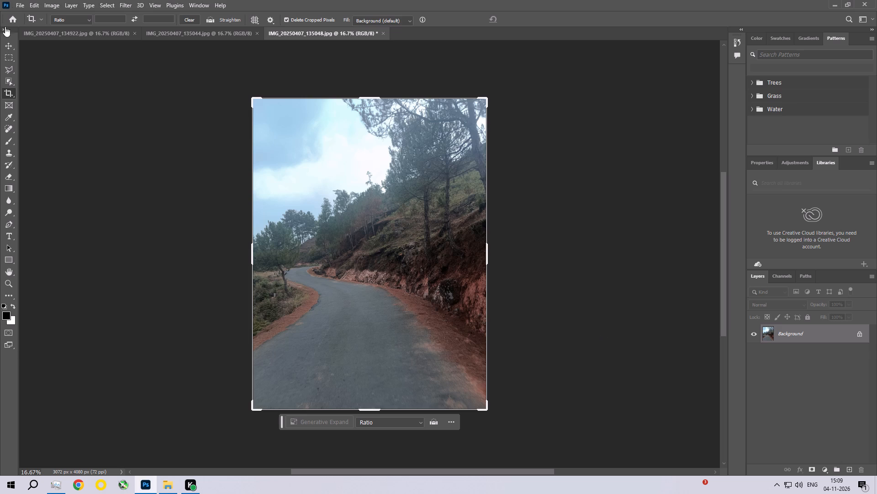
Apply a Photo Filter using the Cooling Filter (82) colour, with the density lowered to just under 14%.
{"action": "left_click", "coordinate": [49, 5]}
{"action": "left_click", "coordinate": [52, 30]}
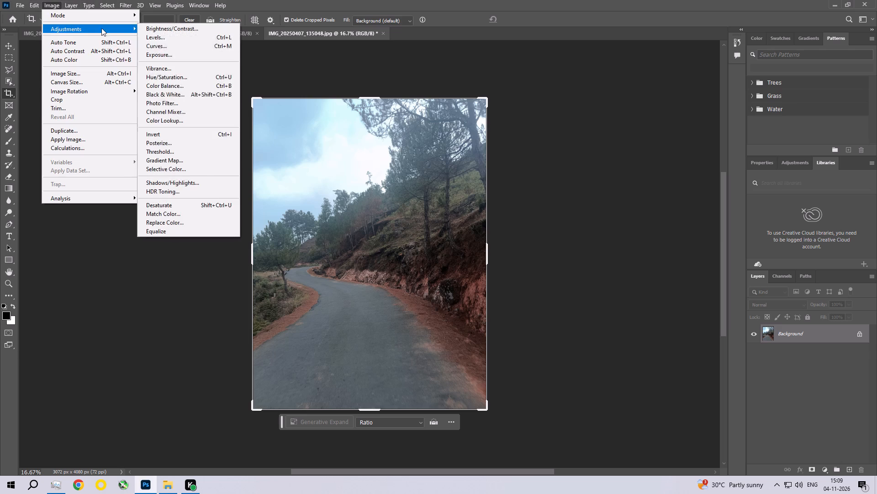
{"action": "left_click", "coordinate": [165, 103]}
{"action": "left_click", "coordinate": [624, 104]}
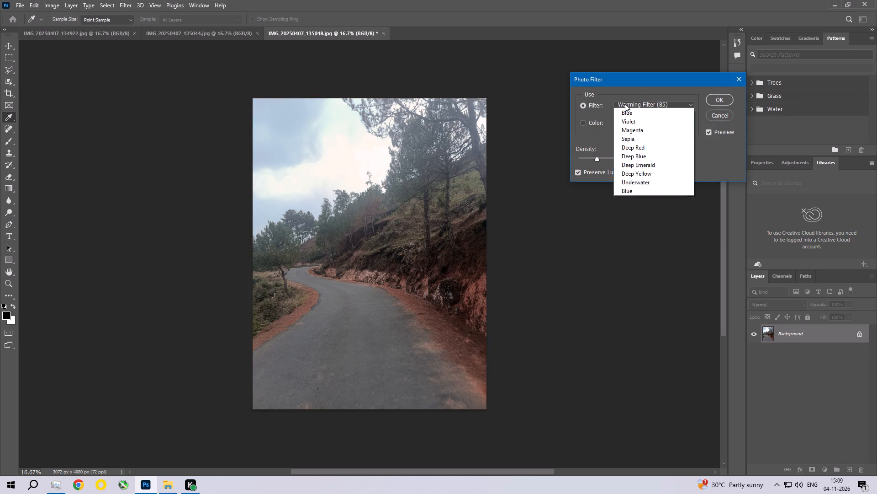
{"action": "left_click", "coordinate": [639, 144]}
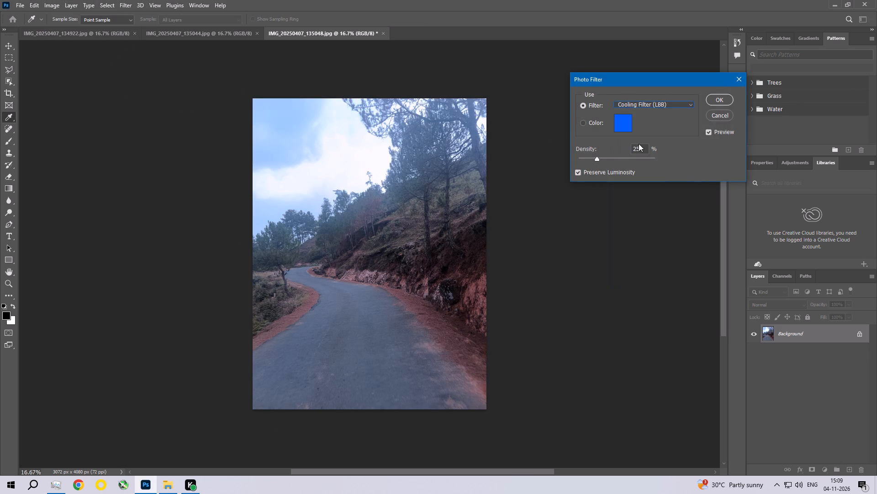
{"action": "left_click", "coordinate": [647, 105]}
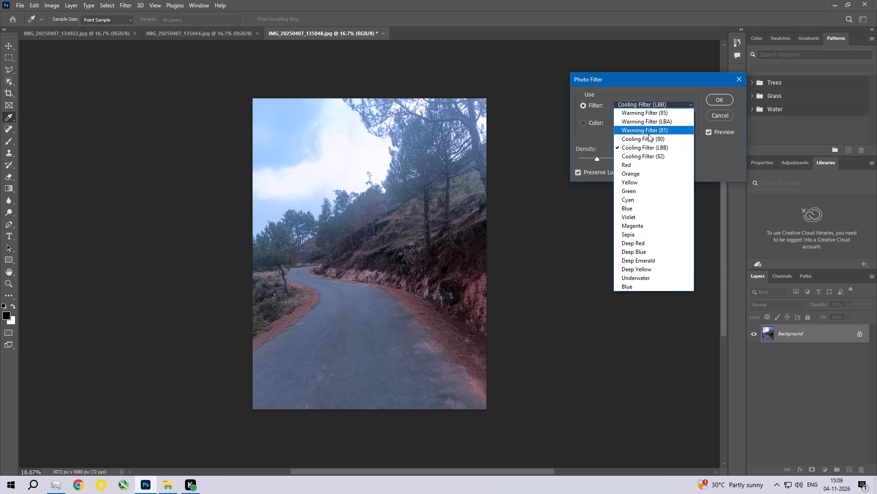
{"action": "left_click", "coordinate": [646, 140]}
{"action": "left_click", "coordinate": [652, 105]}
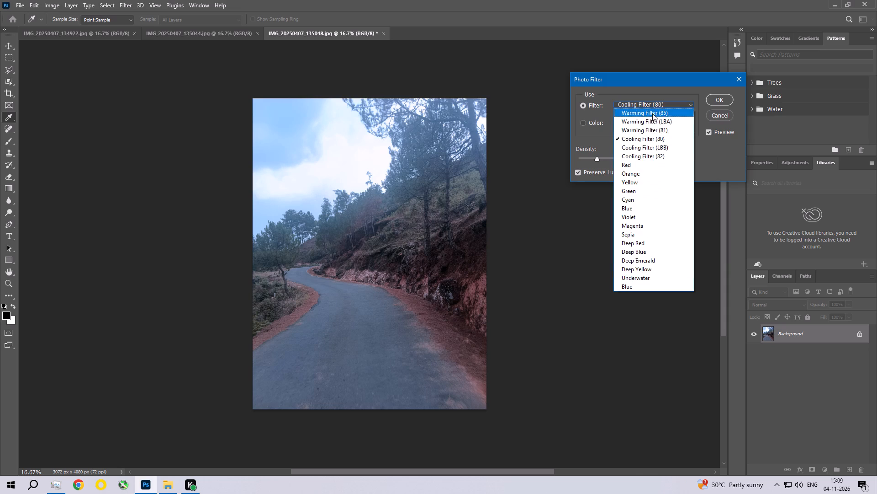
{"action": "left_click", "coordinate": [652, 159]}
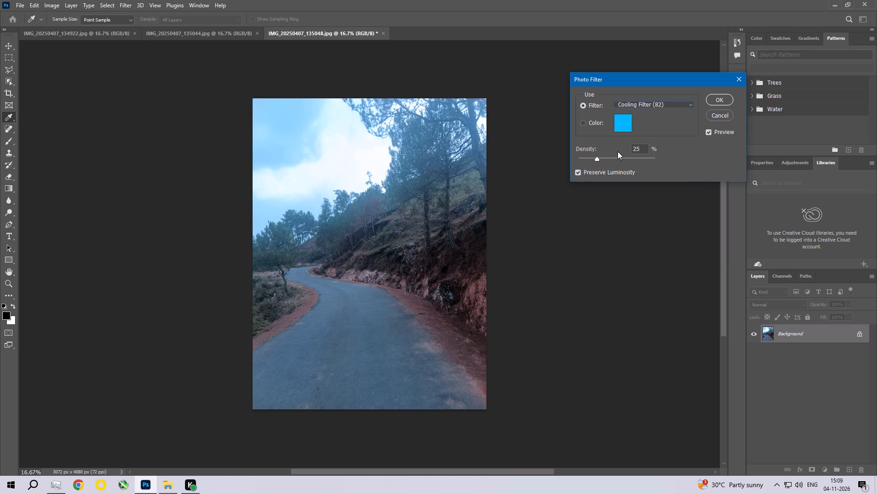
{"action": "left_click", "coordinate": [585, 119]}
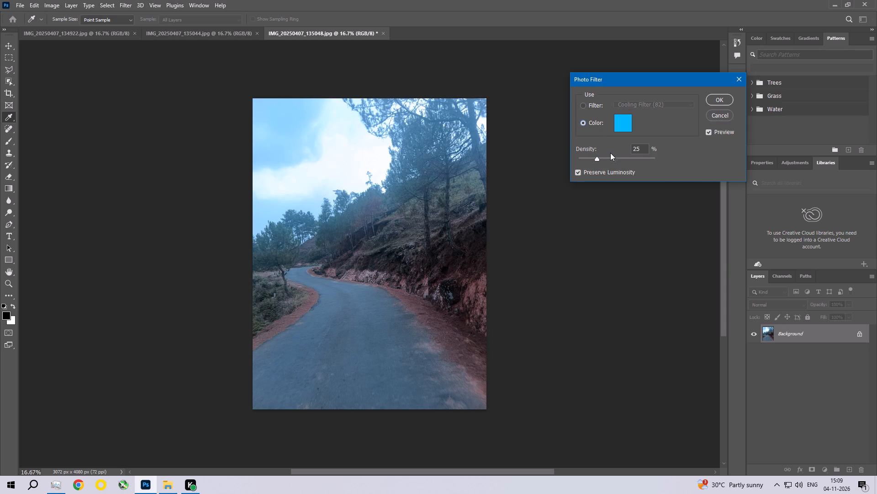
{"action": "left_click_drag", "start_coordinate": [593, 157], "coordinate": [588, 155]}
{"action": "left_click_drag", "start_coordinate": [588, 155], "coordinate": [587, 155]}
{"action": "left_click", "coordinate": [711, 98]}
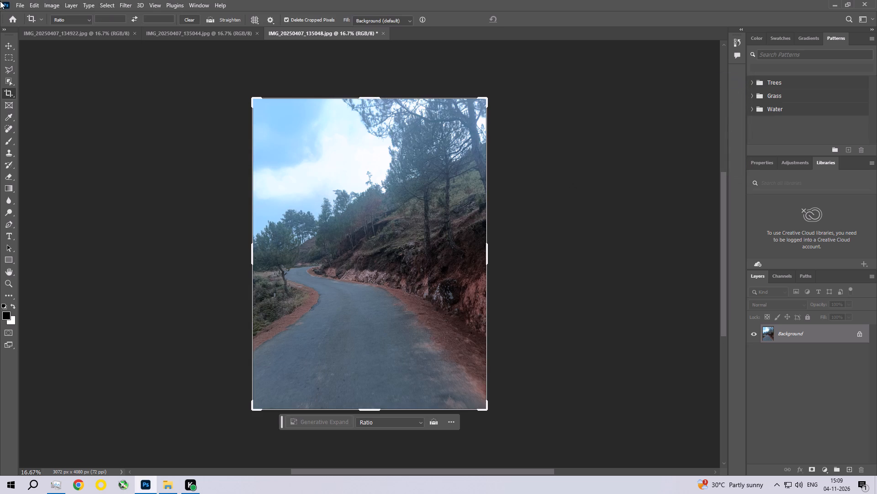
{"action": "left_click", "coordinate": [69, 6]}
{"action": "left_click", "coordinate": [194, 177]}
Save IMG_20250407_135048.jpg as a JPEG and close the photo.
{"action": "key", "text": "ctrl+s"}
{"action": "left_click", "coordinate": [502, 123]}
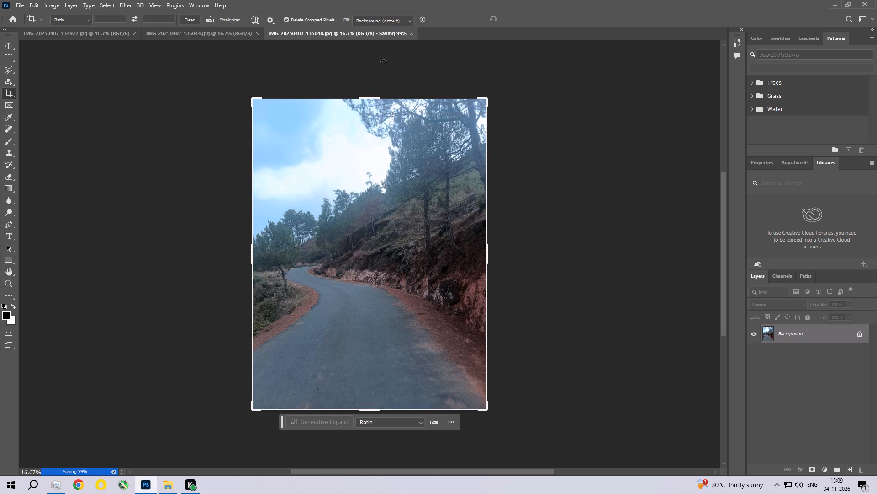
{"action": "left_click", "coordinate": [380, 32]}
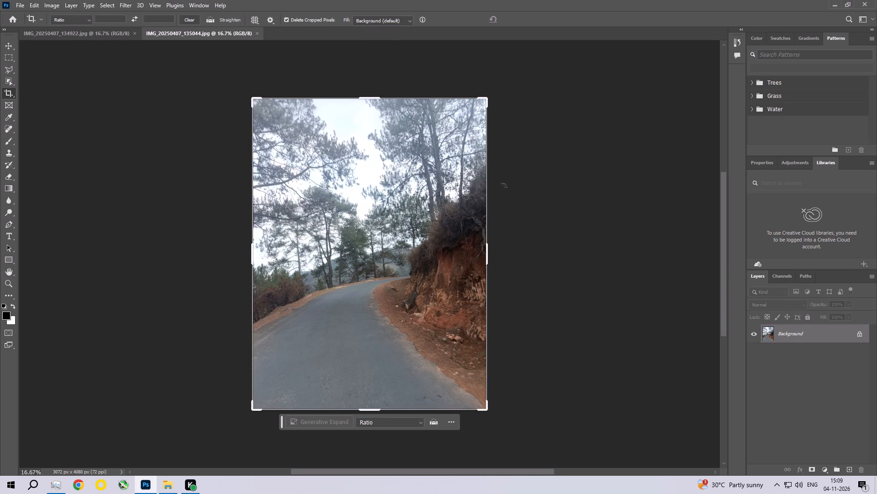
Start the Camera Raw Filter on IMG_20250407_135044.jpg and set Contrast to +14 and Highlights to -20.
{"action": "left_click", "coordinate": [122, 9]}
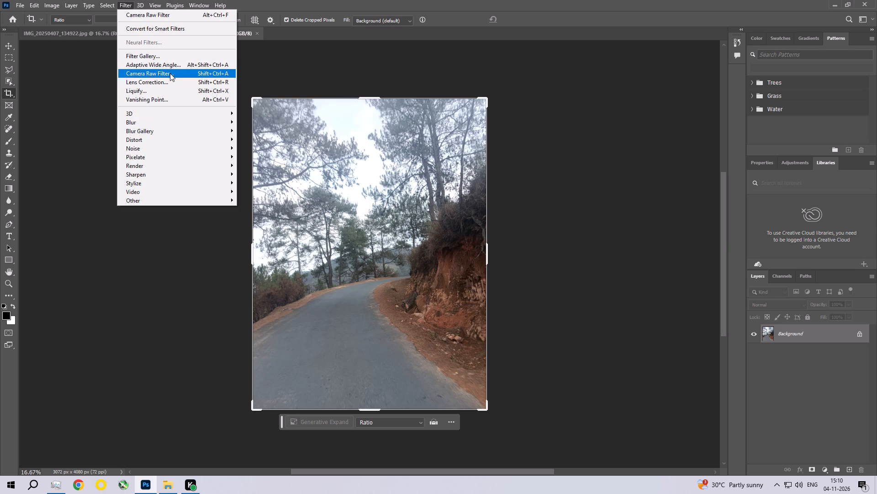
{"action": "left_click", "coordinate": [170, 73]}
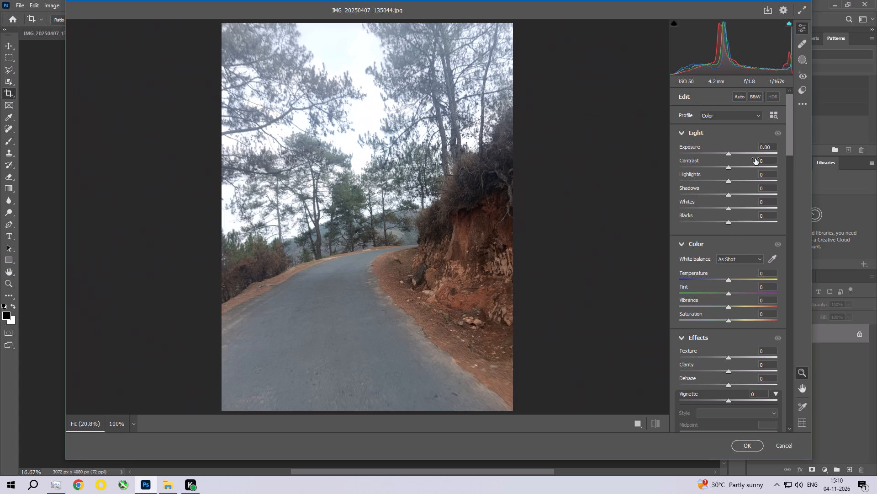
{"action": "left_click", "coordinate": [732, 168]}
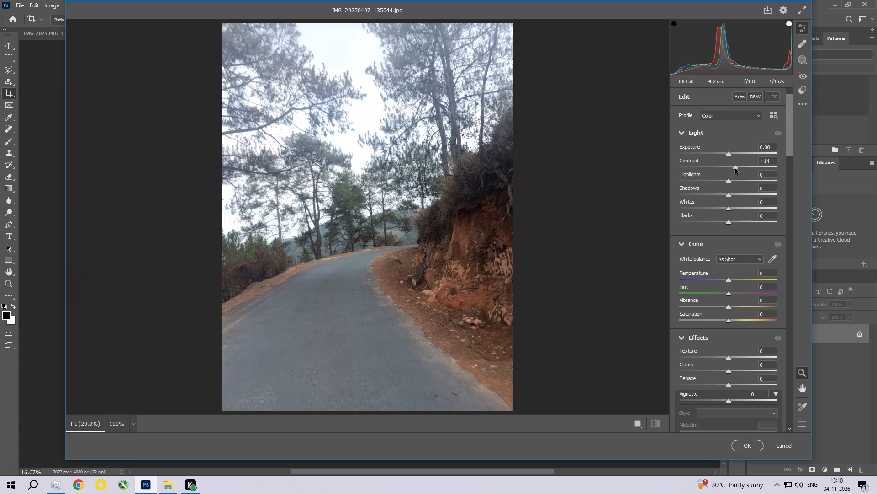
{"action": "left_click_drag", "start_coordinate": [725, 183], "coordinate": [719, 182]}
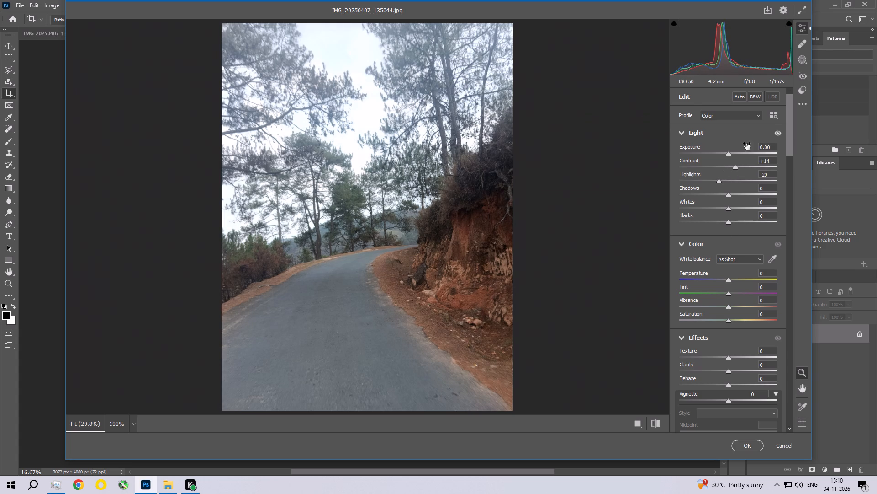
Choose the Artistic 03 profile and apply the Camera Raw edits.
{"action": "left_click", "coordinate": [746, 114]}
{"action": "left_click", "coordinate": [774, 114]}
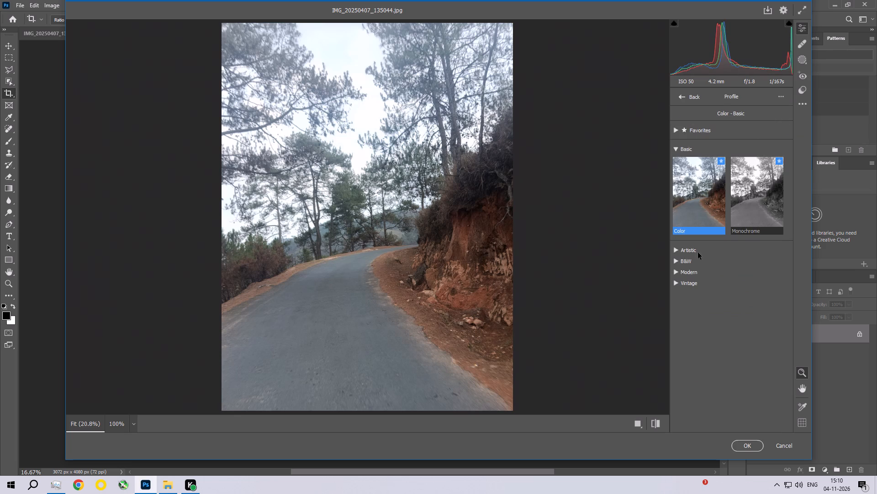
{"action": "left_click", "coordinate": [692, 252]}
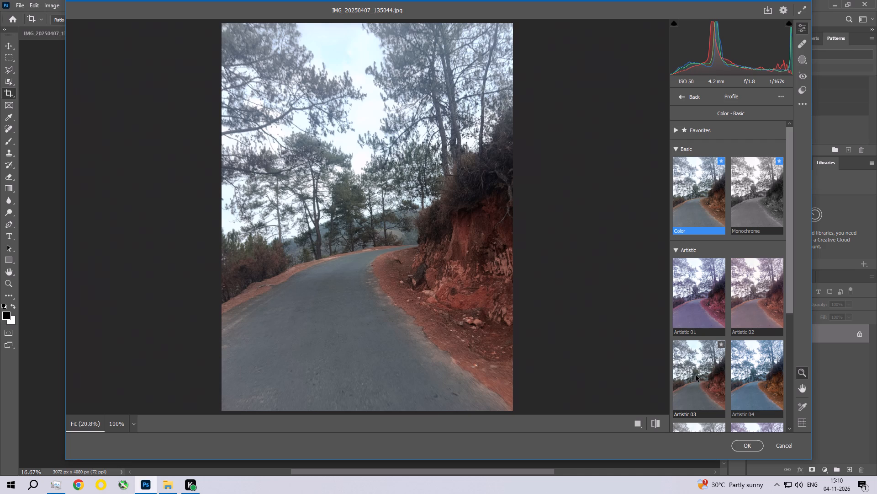
{"action": "left_click", "coordinate": [696, 375]}
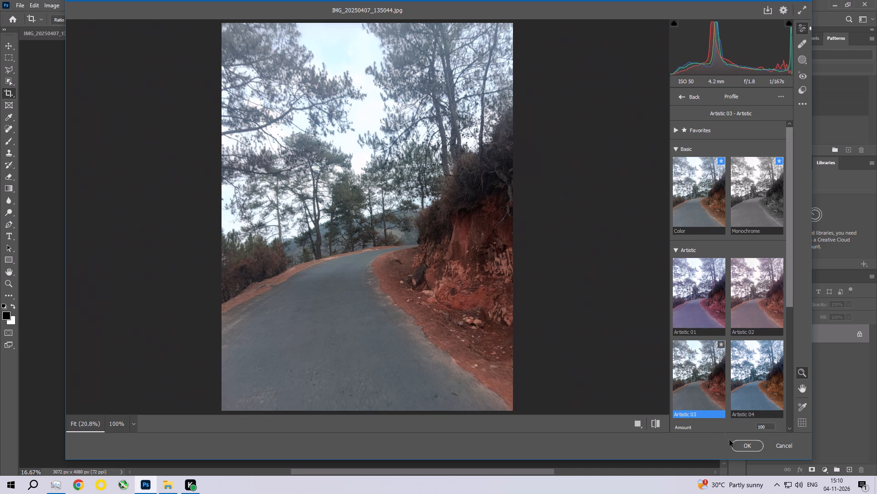
{"action": "left_click", "coordinate": [736, 448]}
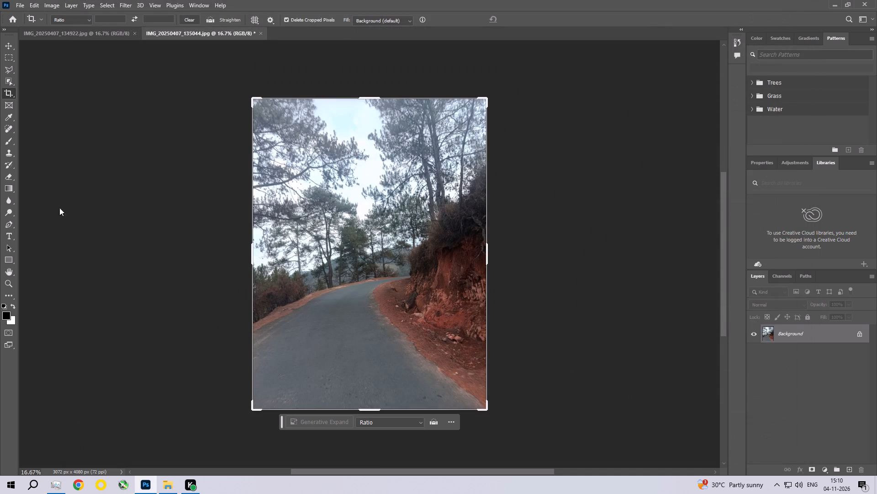
Apply a Brightness/Contrast adjustment with Brightness -15 and Contrast 10.
{"action": "left_click", "coordinate": [50, 11]}
{"action": "left_click", "coordinate": [52, 4]}
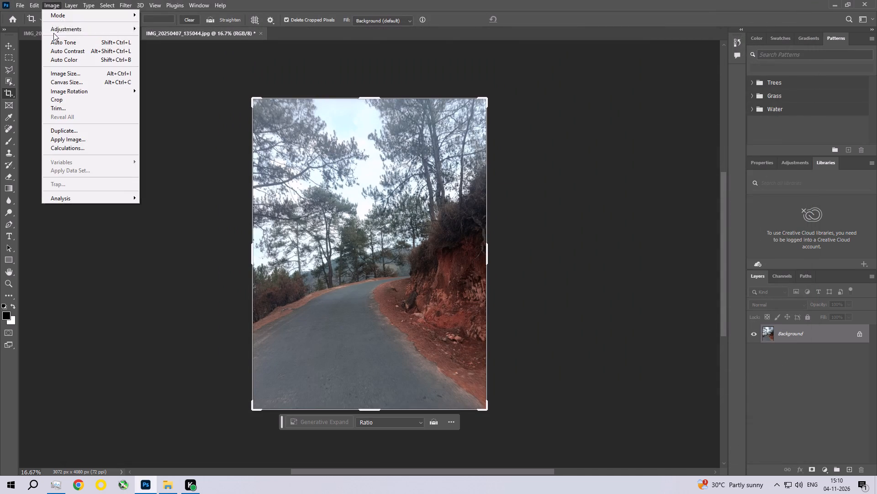
{"action": "left_click", "coordinate": [53, 28]}
{"action": "left_click", "coordinate": [158, 27]}
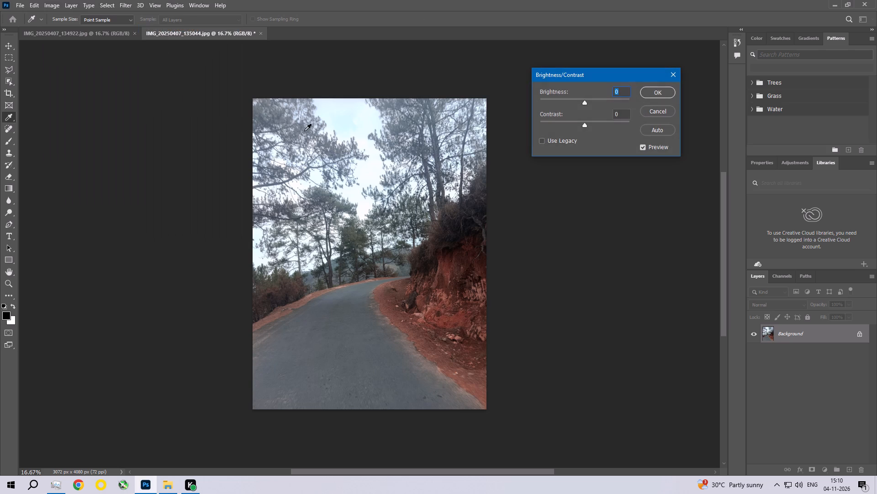
{"action": "left_click_drag", "start_coordinate": [584, 102], "coordinate": [581, 103]}
{"action": "left_click_drag", "start_coordinate": [581, 103], "coordinate": [580, 103]}
{"action": "left_click_drag", "start_coordinate": [585, 124], "coordinate": [589, 125]}
{"action": "left_click", "coordinate": [648, 91]}
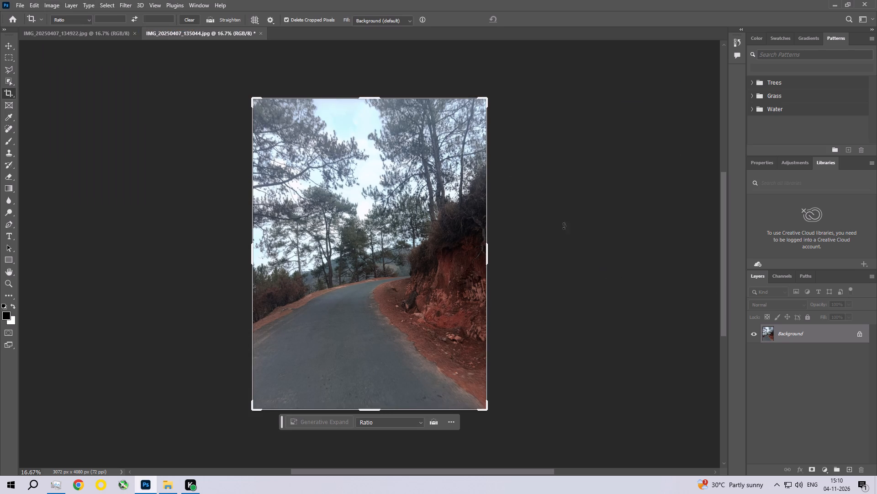
Rotate the crop slightly and crop the photo to 2971 x 3946 px.
{"action": "left_click_drag", "start_coordinate": [571, 204], "coordinate": [571, 209]}
{"action": "double_click", "coordinate": [452, 232]}
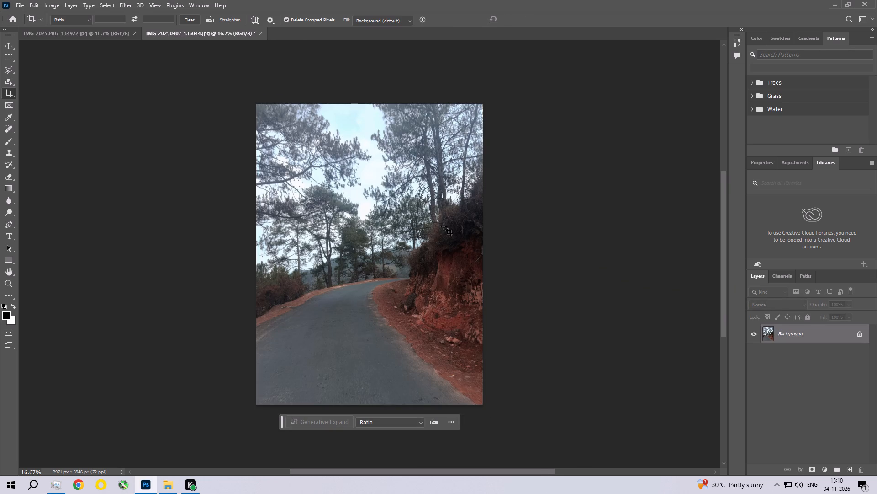
Apply a Photo Filter using Warming Filter (85) at 25% density.
{"action": "left_click", "coordinate": [48, 8]}
{"action": "left_click", "coordinate": [48, 27]}
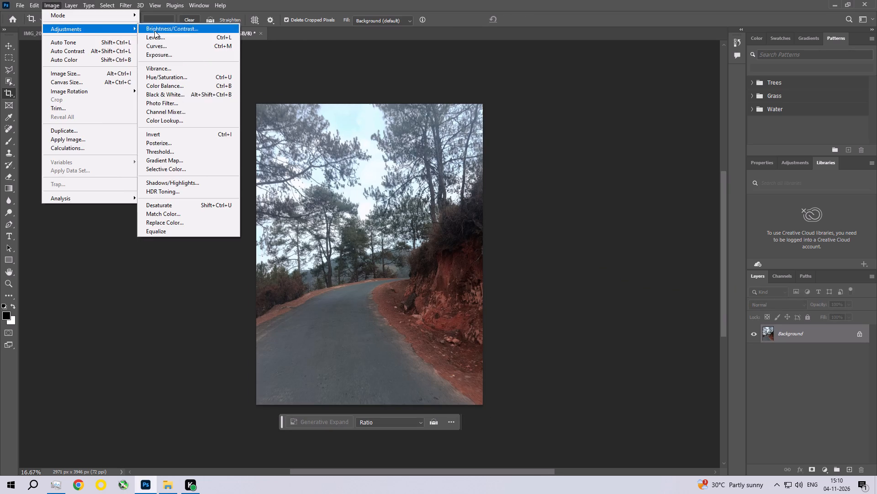
{"action": "left_click", "coordinate": [159, 102]}
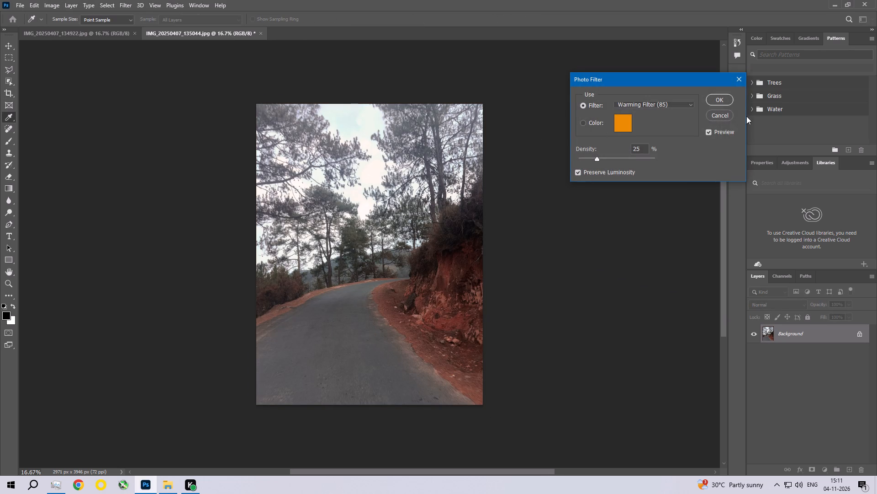
{"action": "left_click", "coordinate": [725, 97]}
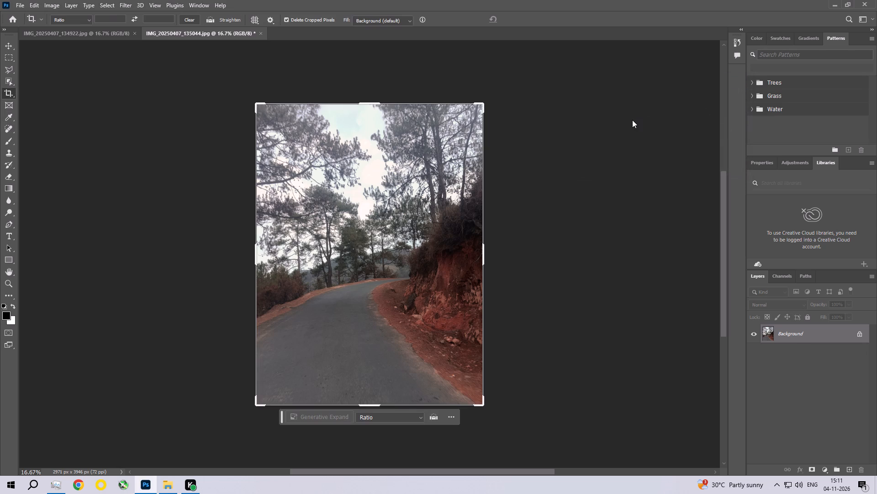
Darken the midtones slightly with a Levels adjustment, setting the RGB midtone input to about 0.95.
{"action": "left_click", "coordinate": [50, 0]}
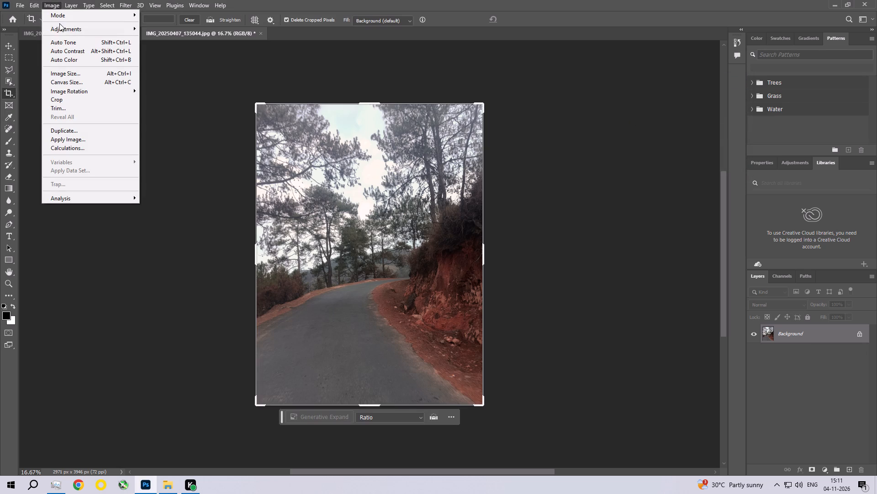
{"action": "left_click", "coordinate": [62, 27]}
{"action": "left_click", "coordinate": [198, 36]}
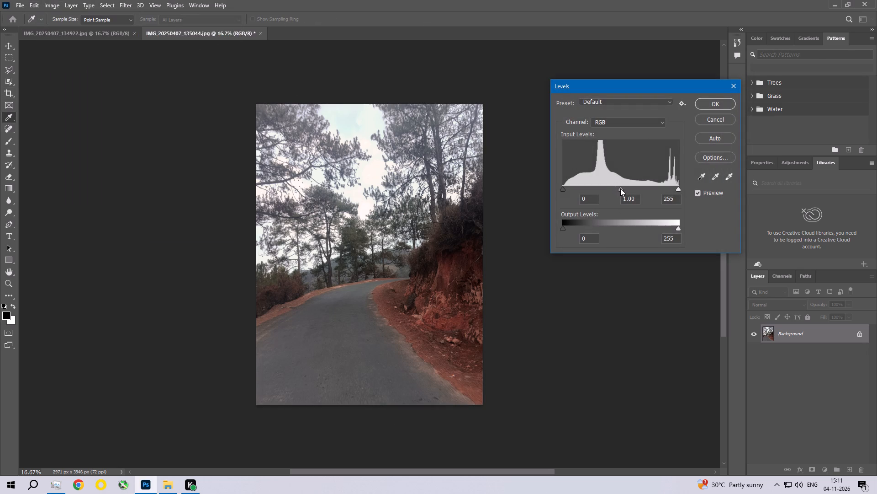
{"action": "left_click_drag", "start_coordinate": [620, 188], "coordinate": [618, 183]}
{"action": "left_click_drag", "start_coordinate": [618, 183], "coordinate": [623, 183]}
{"action": "left_click_drag", "start_coordinate": [623, 183], "coordinate": [622, 183]}
{"action": "left_click", "coordinate": [708, 102]}
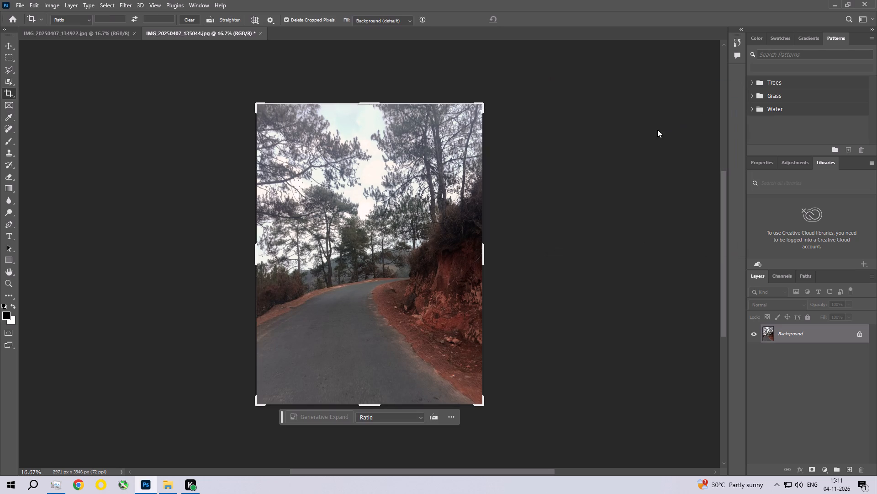
Save the cropped road photo as a JPEG at Maximum quality 12 with Baseline ("Standard") format, and close it.
{"action": "key", "text": "ctrl+s"}
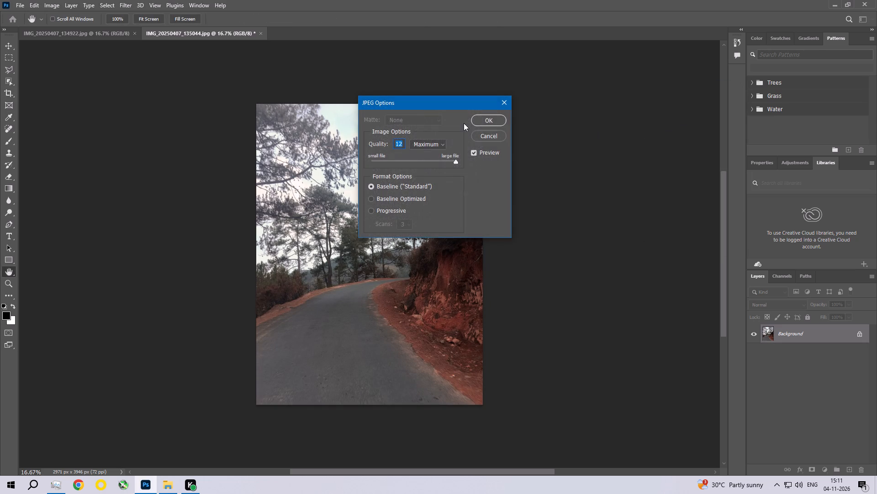
{"action": "left_click", "coordinate": [487, 118]}
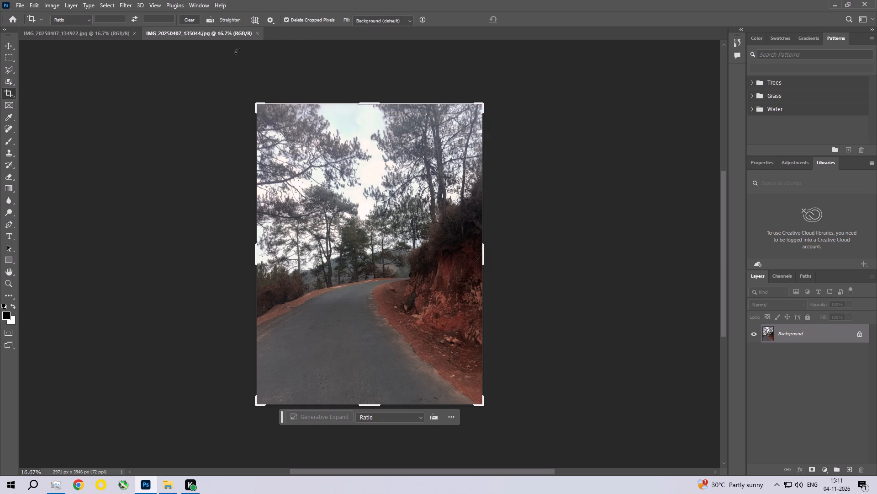
{"action": "left_click", "coordinate": [256, 33]}
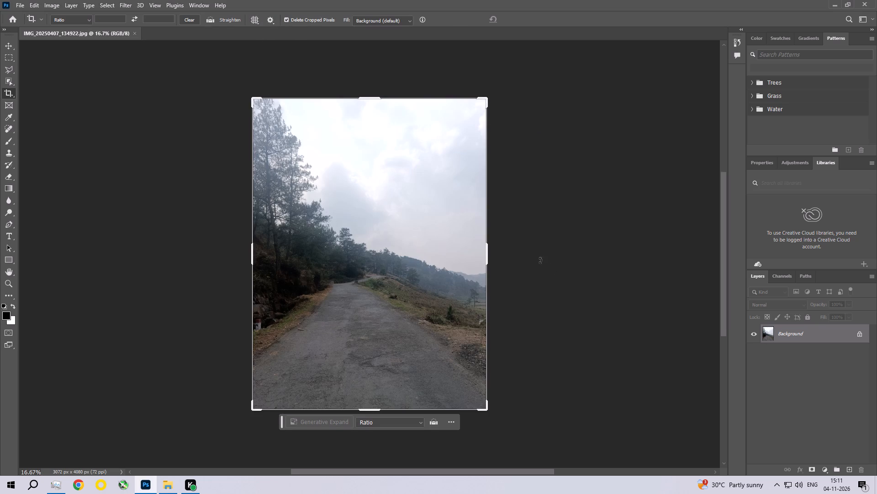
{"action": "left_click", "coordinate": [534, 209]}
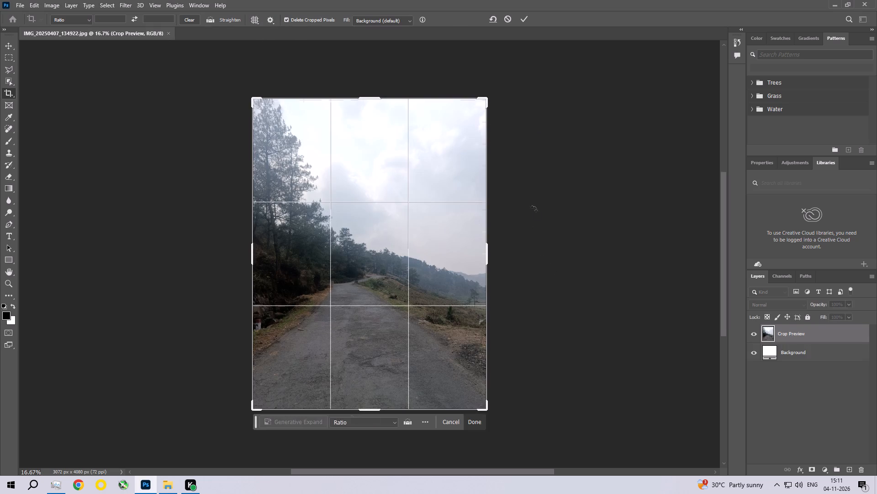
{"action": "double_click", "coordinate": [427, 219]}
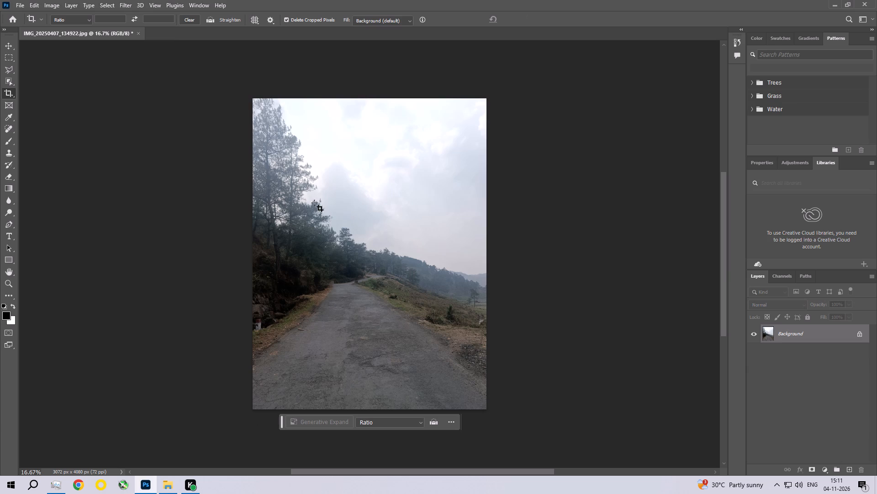
In the Camera Raw Filter, set Light values for IMG_20250407_134922.jpg: Contrast +18, Highlights -10, Shadows +12 and Whites -24.
{"action": "left_click", "coordinate": [126, 7]}
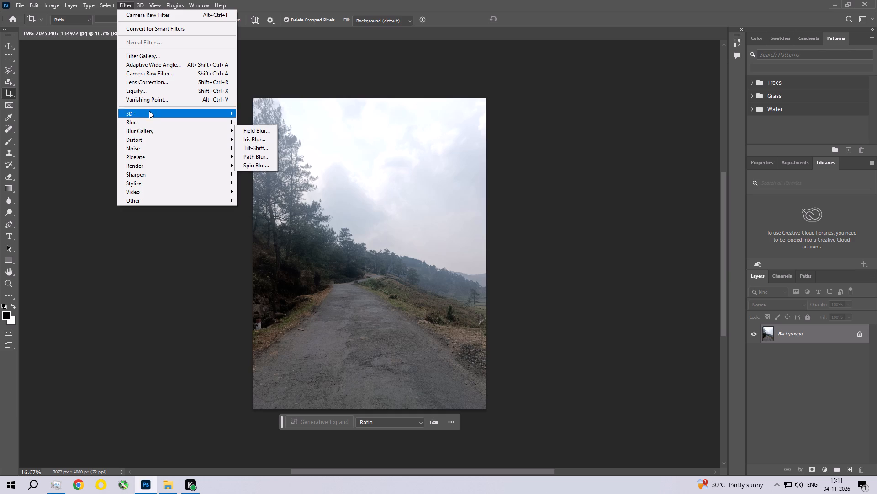
{"action": "left_click", "coordinate": [155, 77]}
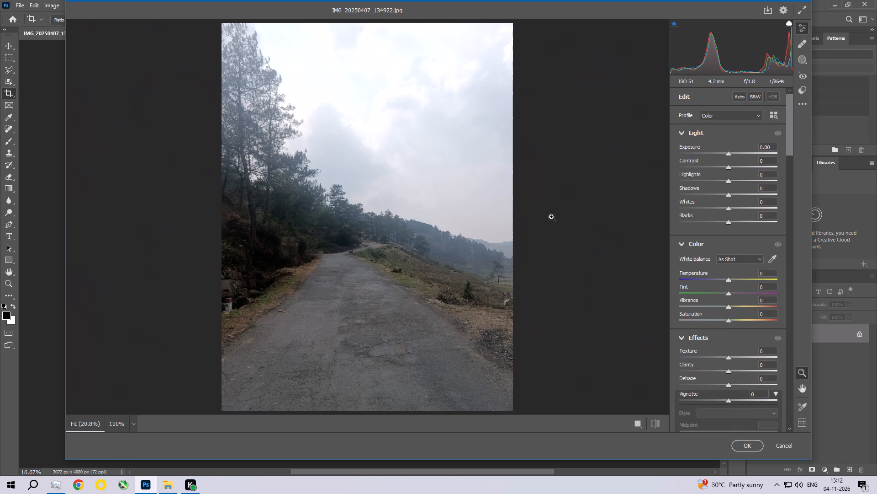
{"action": "left_click_drag", "start_coordinate": [728, 167], "coordinate": [737, 166]}
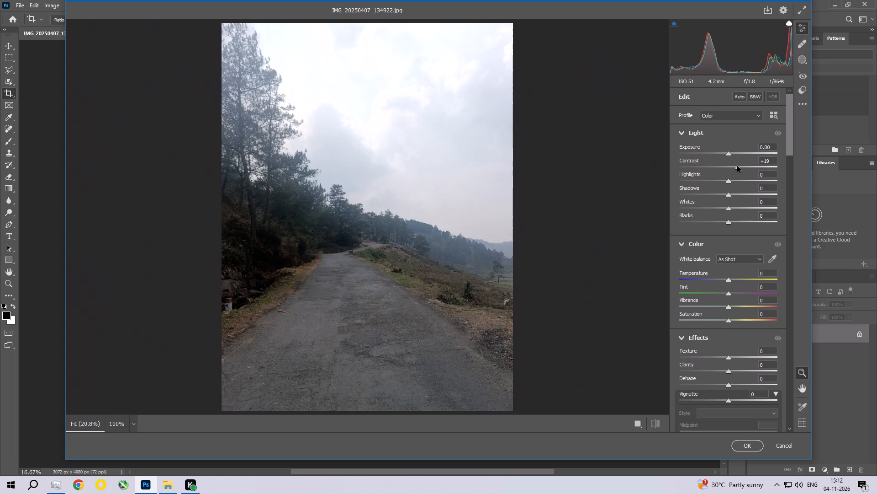
{"action": "left_click_drag", "start_coordinate": [737, 166], "coordinate": [735, 169]}
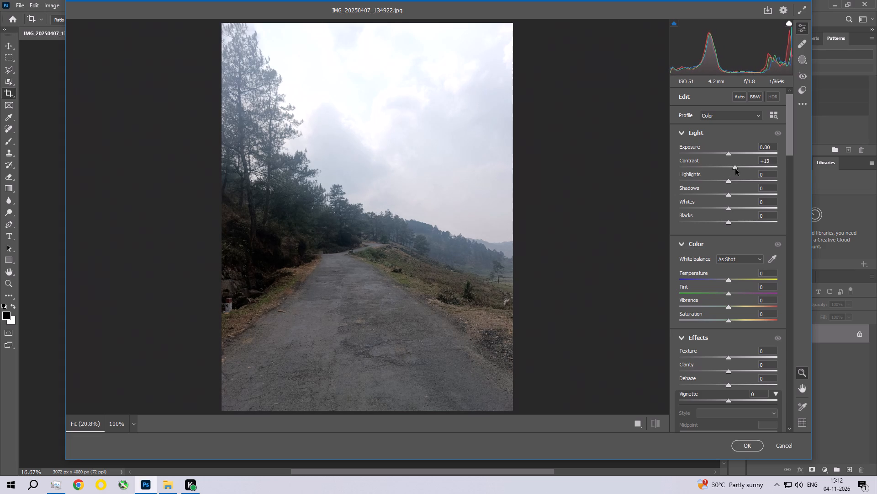
{"action": "left_click_drag", "start_coordinate": [735, 169], "coordinate": [737, 168]}
{"action": "left_click_drag", "start_coordinate": [728, 182], "coordinate": [723, 183]}
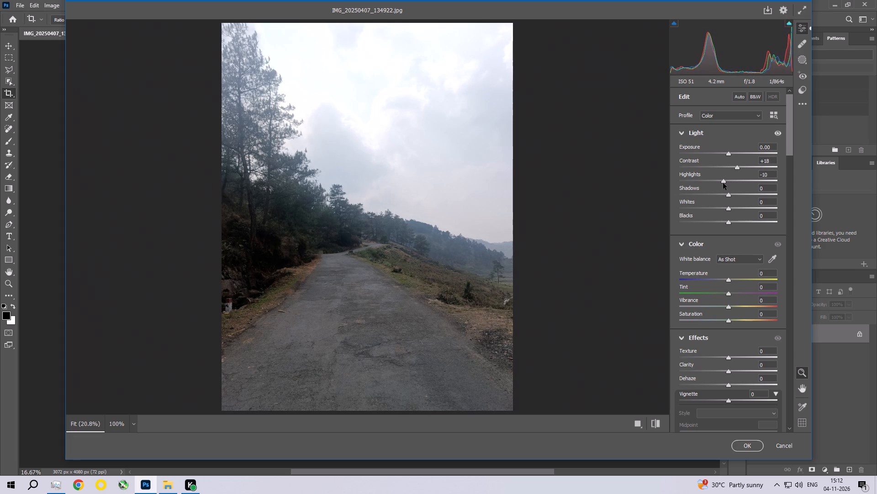
{"action": "left_click_drag", "start_coordinate": [726, 193], "coordinate": [732, 193]}
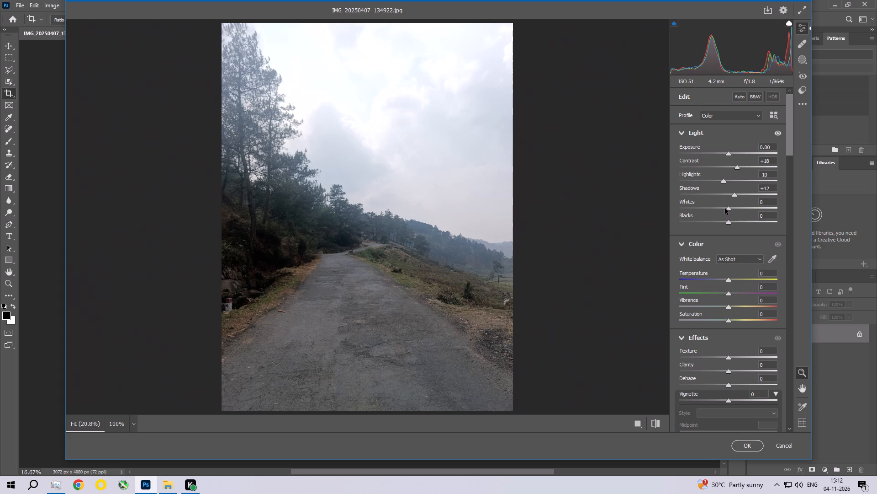
{"action": "left_click_drag", "start_coordinate": [728, 209], "coordinate": [716, 209]}
Shape the parametric tone curve with Highlights -29, Lights -18, Darks +8 and Shadows +21.
{"action": "left_click_drag", "start_coordinate": [787, 118], "coordinate": [787, 129]}
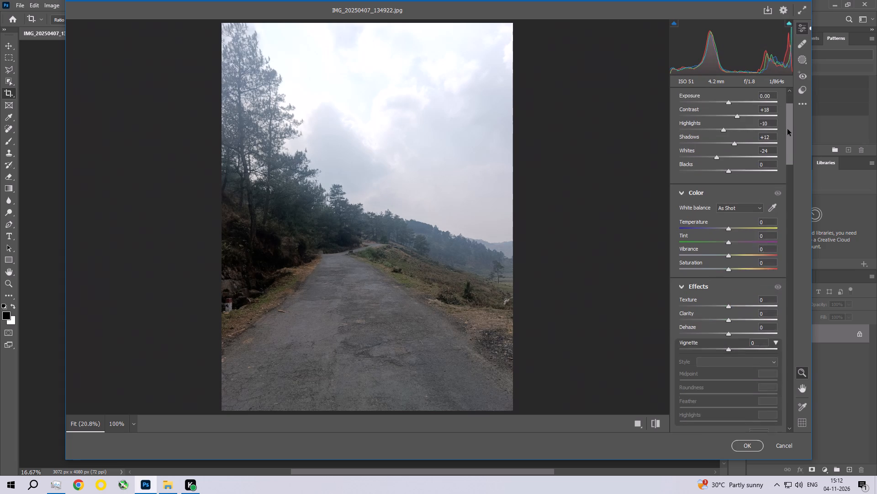
{"action": "left_click_drag", "start_coordinate": [787, 129], "coordinate": [787, 134]}
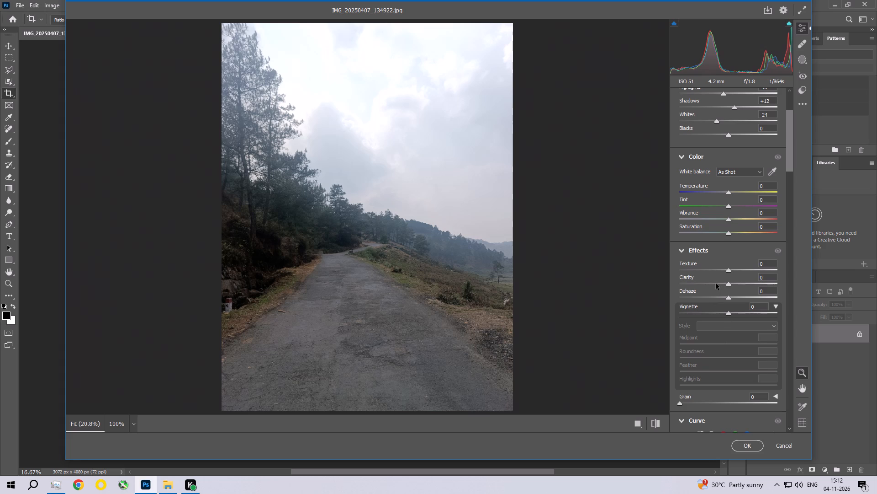
{"action": "left_click_drag", "start_coordinate": [789, 145], "coordinate": [789, 153]}
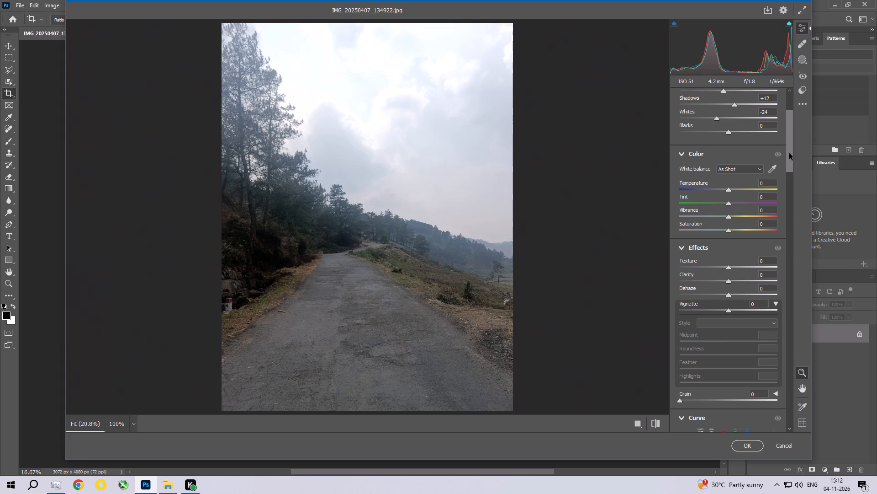
{"action": "left_click_drag", "start_coordinate": [789, 153], "coordinate": [788, 202]}
{"action": "left_click_drag", "start_coordinate": [720, 259], "coordinate": [714, 260]}
{"action": "left_click", "coordinate": [721, 271]}
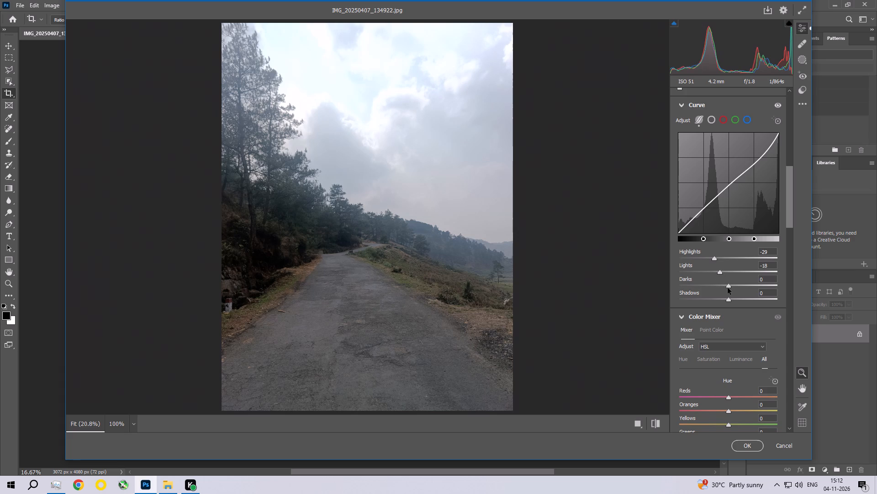
{"action": "left_click_drag", "start_coordinate": [729, 286], "coordinate": [732, 285]}
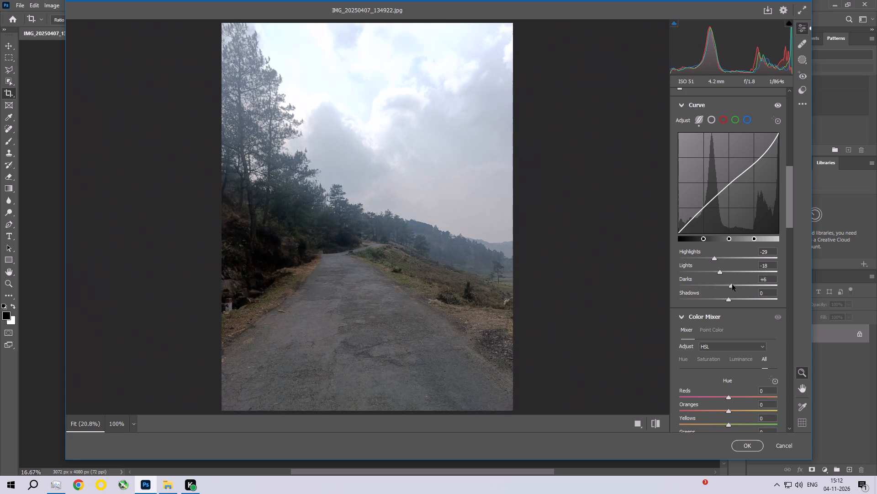
{"action": "left_click_drag", "start_coordinate": [732, 285], "coordinate": [725, 287]}
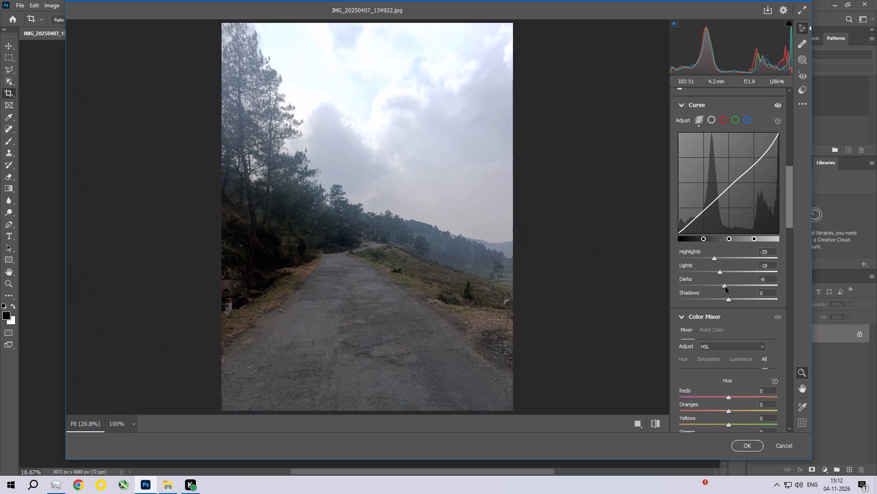
{"action": "left_click_drag", "start_coordinate": [725, 287], "coordinate": [734, 287]}
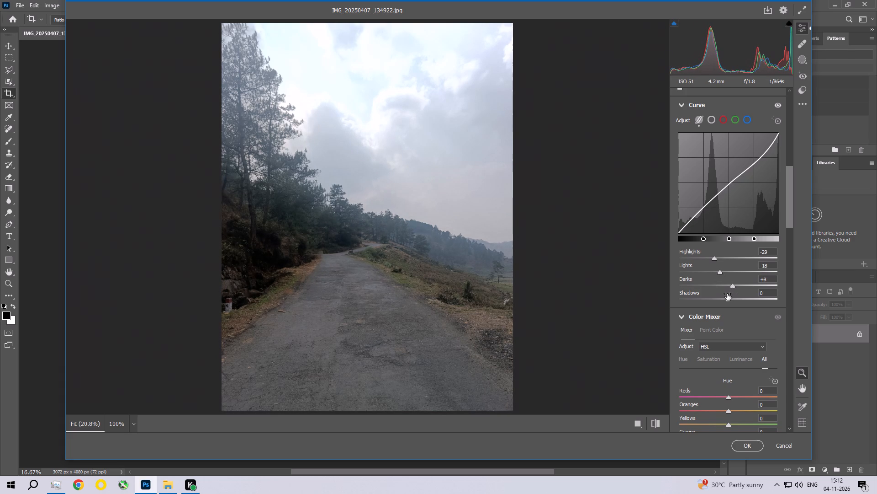
{"action": "left_click_drag", "start_coordinate": [729, 301], "coordinate": [739, 301]}
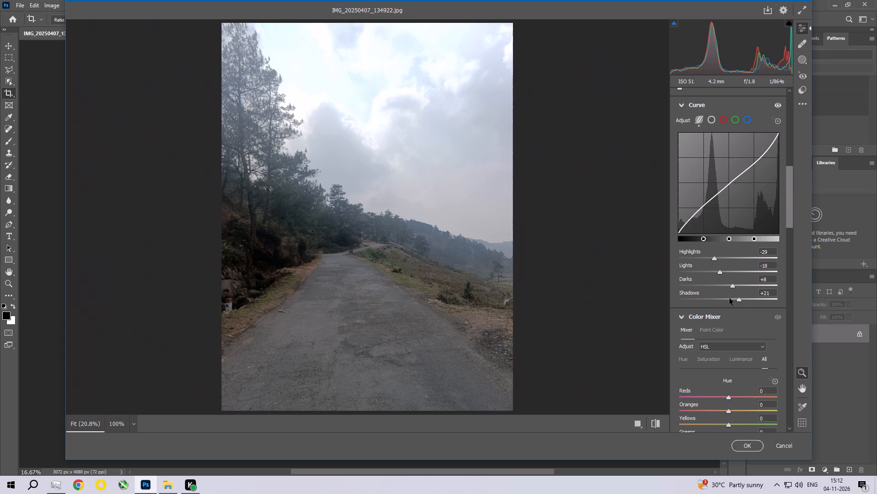
Set Color Mixer saturation to +12 for oranges, yellows and greens, and luminance to oranges +6, yellows +9, greens +10, and apply the filter.
{"action": "left_click_drag", "start_coordinate": [788, 183], "coordinate": [788, 243]}
{"action": "left_click_drag", "start_coordinate": [729, 228], "coordinate": [734, 229]}
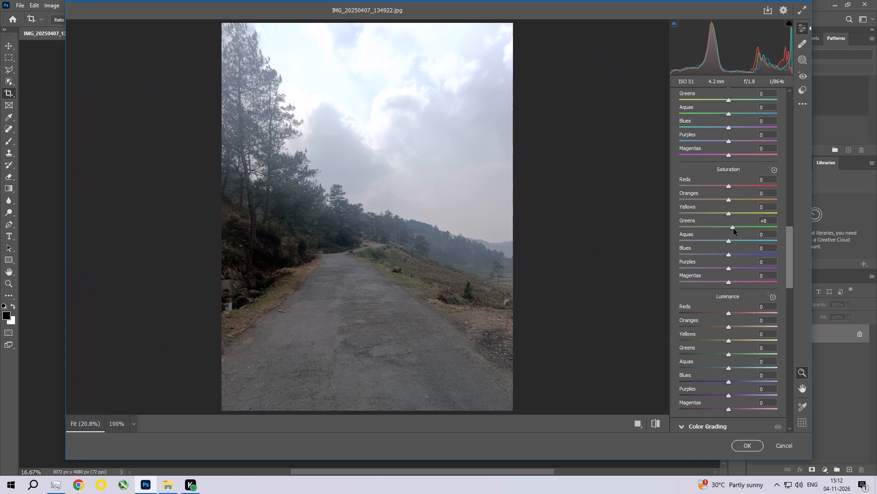
{"action": "left_click_drag", "start_coordinate": [734, 229], "coordinate": [735, 229]}
{"action": "left_click_drag", "start_coordinate": [727, 354], "coordinate": [728, 354]}
{"action": "left_click_drag", "start_coordinate": [728, 354], "coordinate": [732, 355]}
{"action": "left_click_drag", "start_coordinate": [723, 340], "coordinate": [733, 342]}
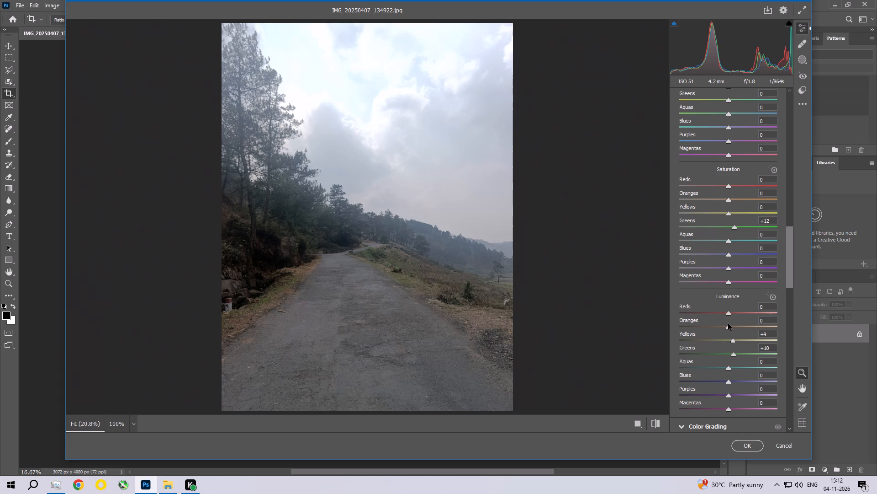
{"action": "left_click", "coordinate": [728, 324]}
{"action": "left_click_drag", "start_coordinate": [724, 201], "coordinate": [734, 204]}
{"action": "left_click", "coordinate": [731, 214]}
{"action": "left_click", "coordinate": [735, 447]}
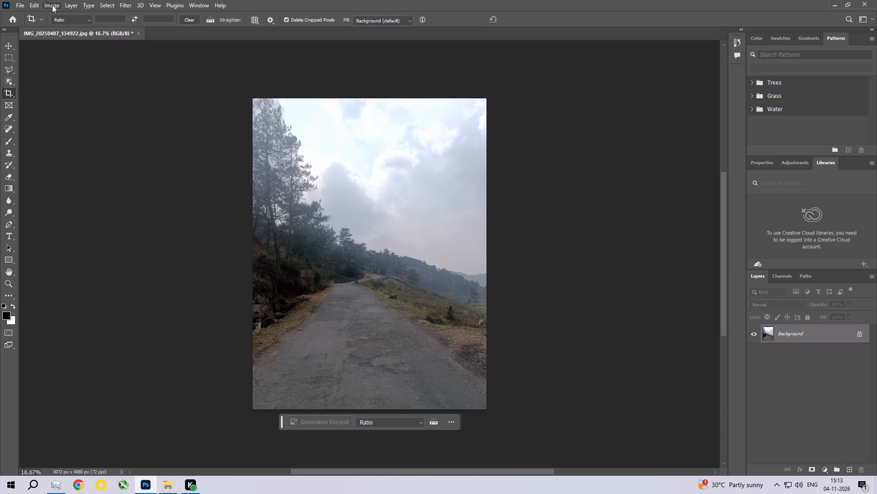
Save the filtered IMG_20250407_134922.jpg as a JPEG and close it.
{"action": "key", "text": "ctrl+s"}
{"action": "left_click", "coordinate": [491, 121]}
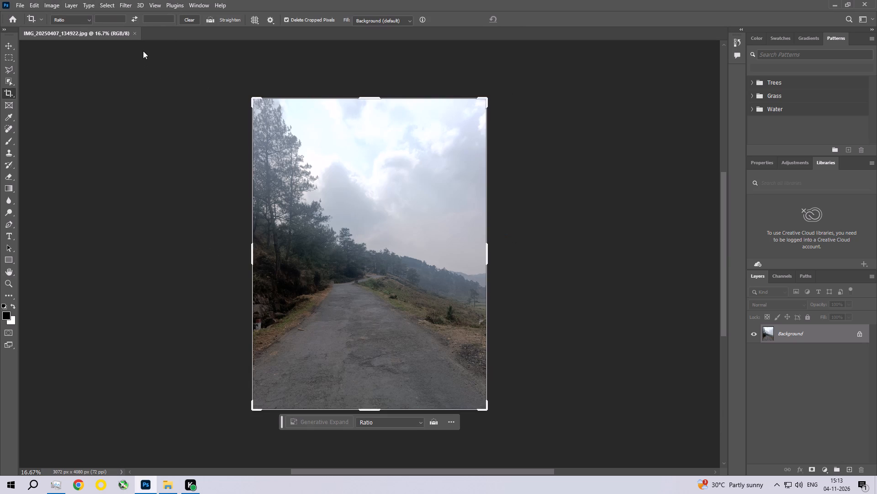
{"action": "left_click", "coordinate": [136, 34]}
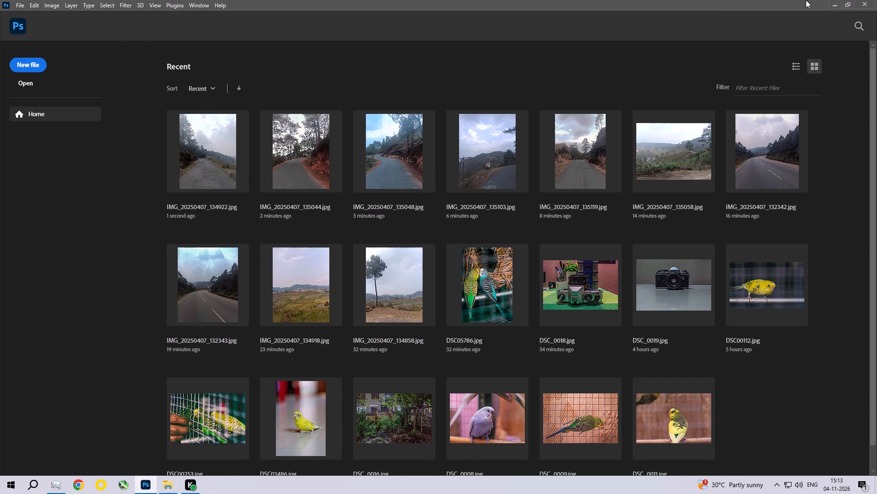
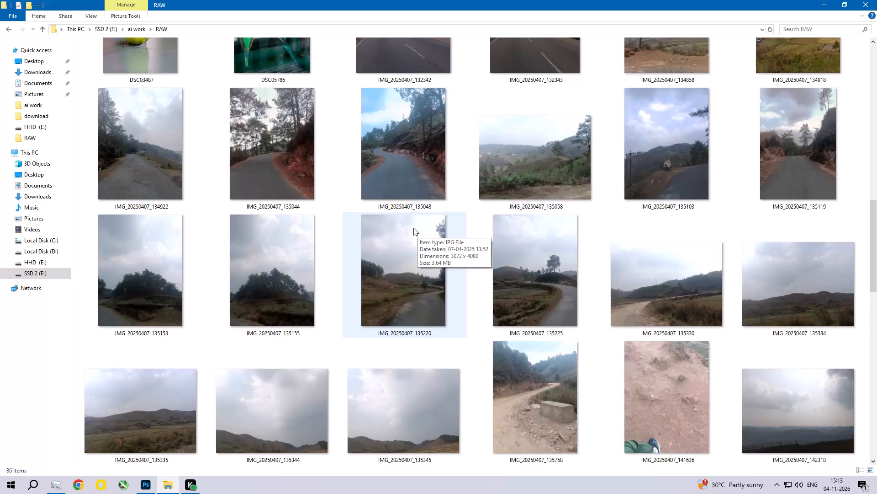
Bring the six photos from IMG_20250407_135153 through IMG_20250407_135334 in the RAW folder into Photoshop.
{"action": "left_click", "coordinate": [137, 290]}
{"action": "left_click", "coordinate": [803, 298], "text": "shift"}
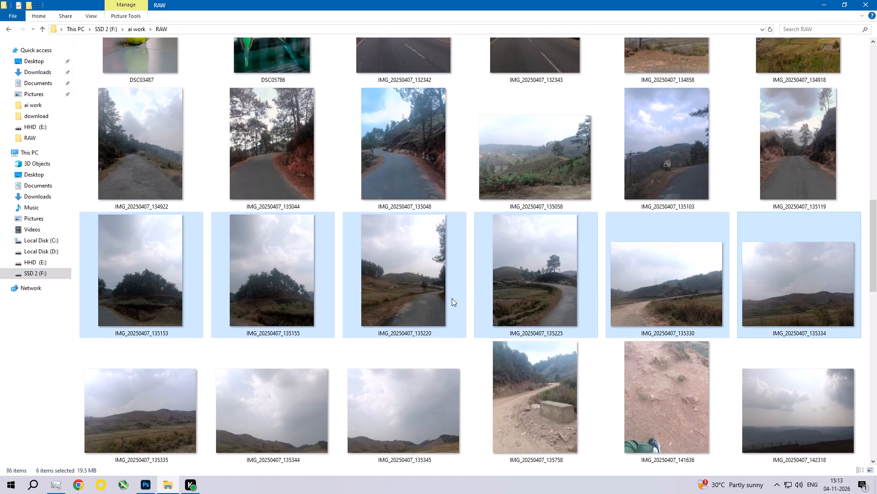
{"action": "left_click", "coordinate": [132, 275]}
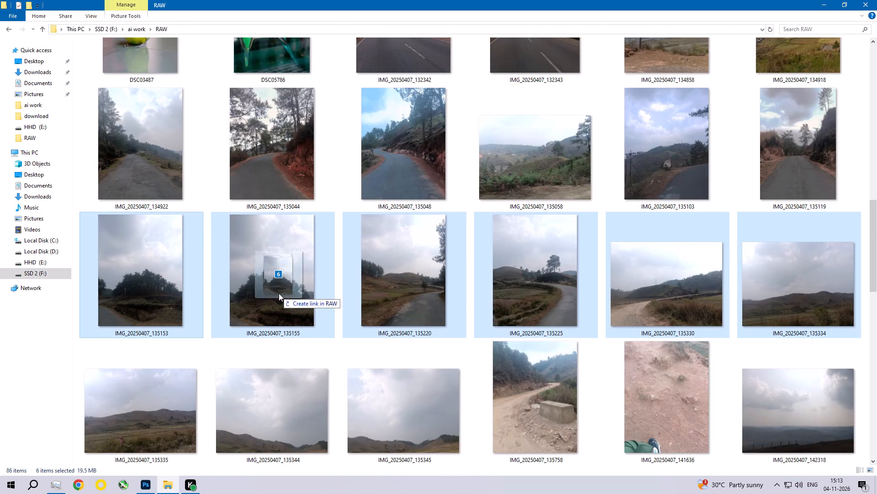
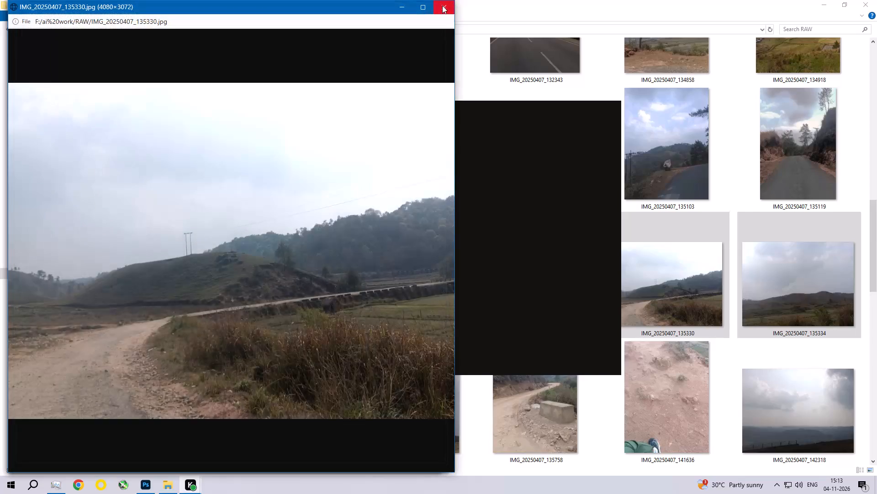
Close the stacked image viewer windows of the RAW photos, including IMG_20250407_135330 and IMG_20250407_135225.
{"action": "left_click", "coordinate": [442, 5]}
{"action": "left_click", "coordinate": [442, 5]}
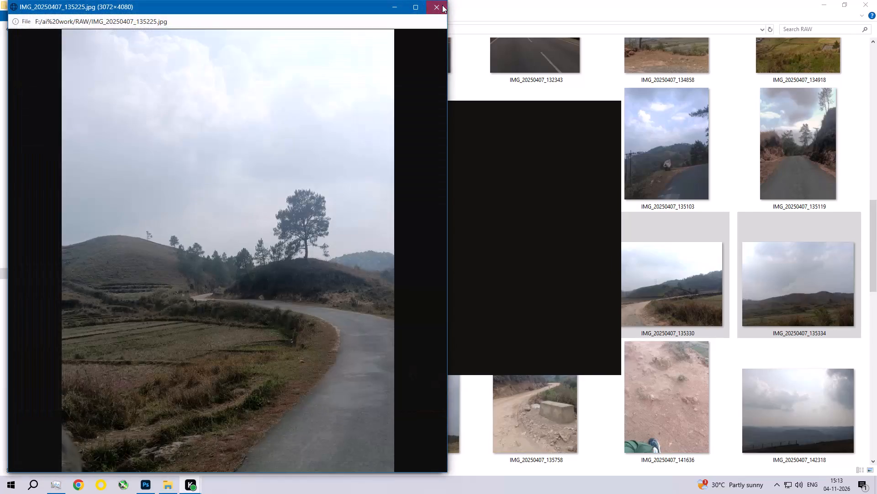
{"action": "left_click", "coordinate": [442, 5]}
{"action": "left_click", "coordinate": [442, 5]}
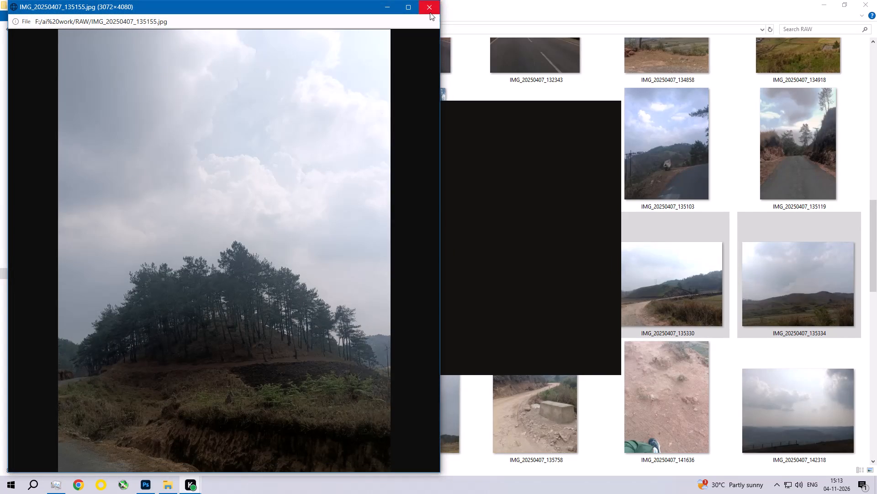
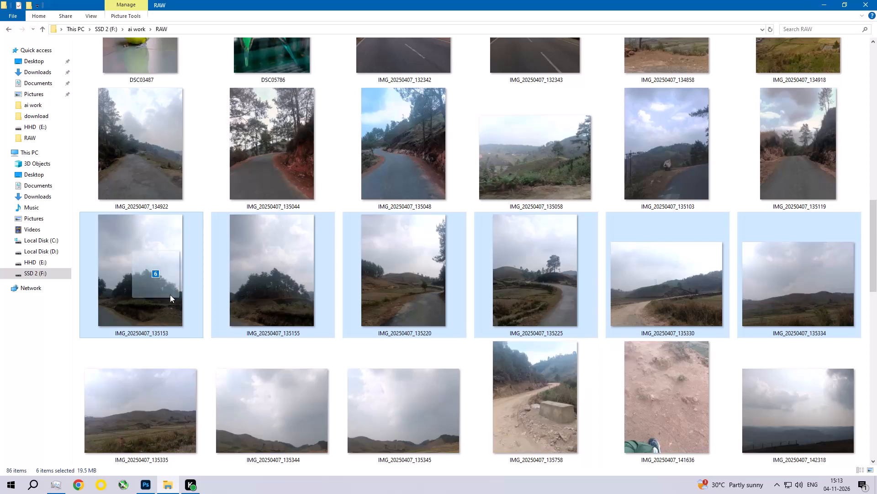
Open the six selected photos, IMG_20250407_135153 through IMG_20250407_135334, in Photoshop from the RAW folder.
{"action": "key", "text": "alt+Tab"}
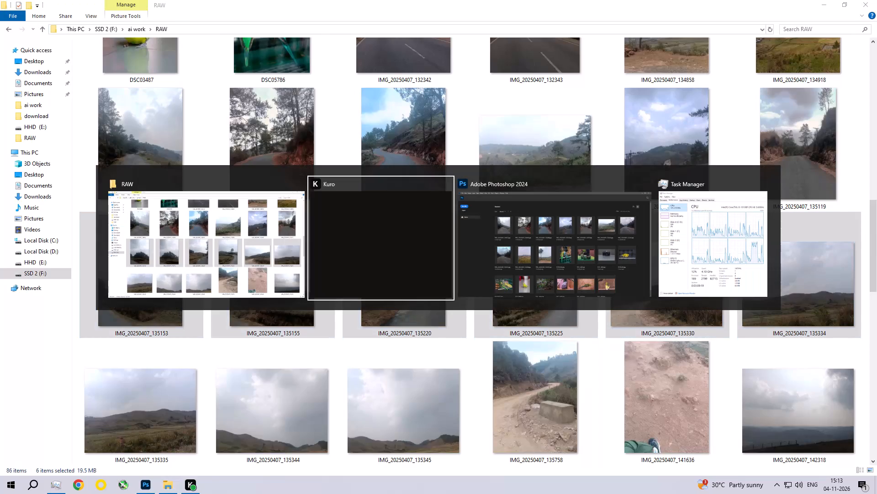
{"action": "key", "text": "alt+Tab"}
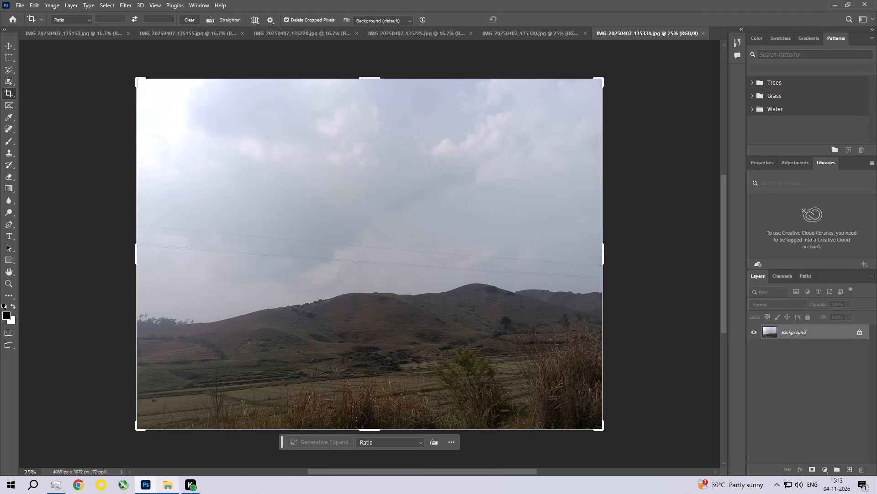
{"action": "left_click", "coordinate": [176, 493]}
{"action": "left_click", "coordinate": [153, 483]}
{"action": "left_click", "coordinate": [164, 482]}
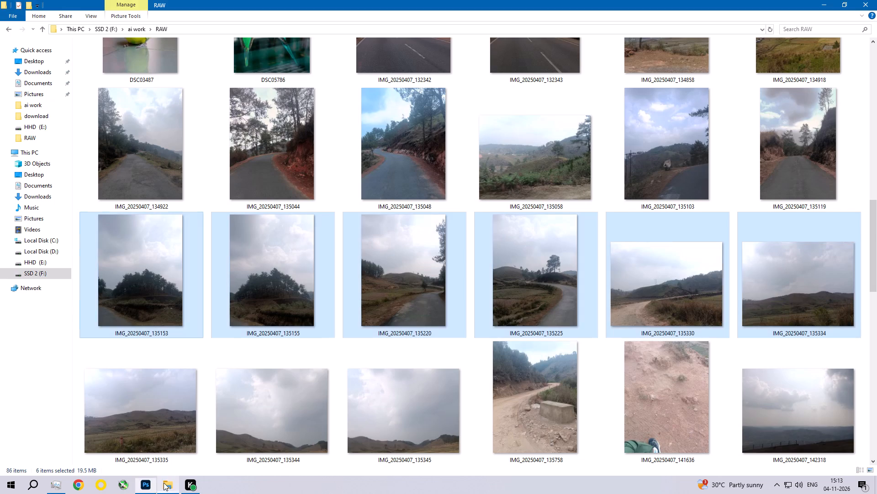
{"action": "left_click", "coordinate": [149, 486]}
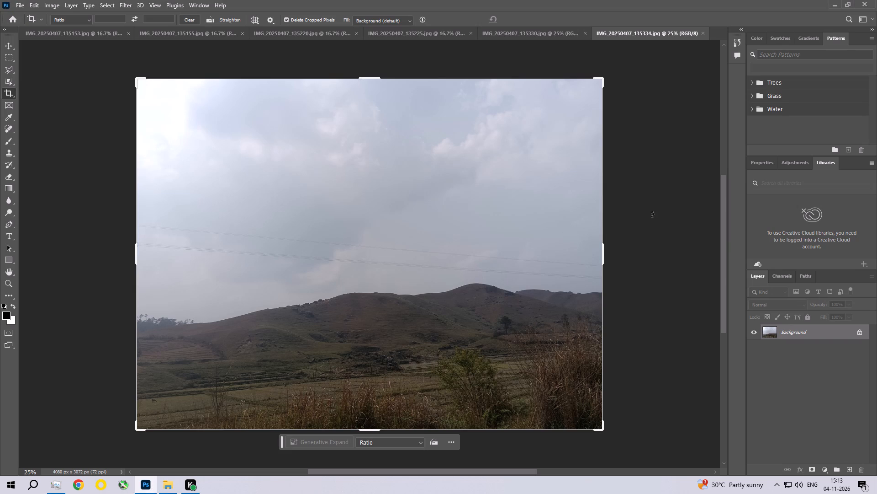
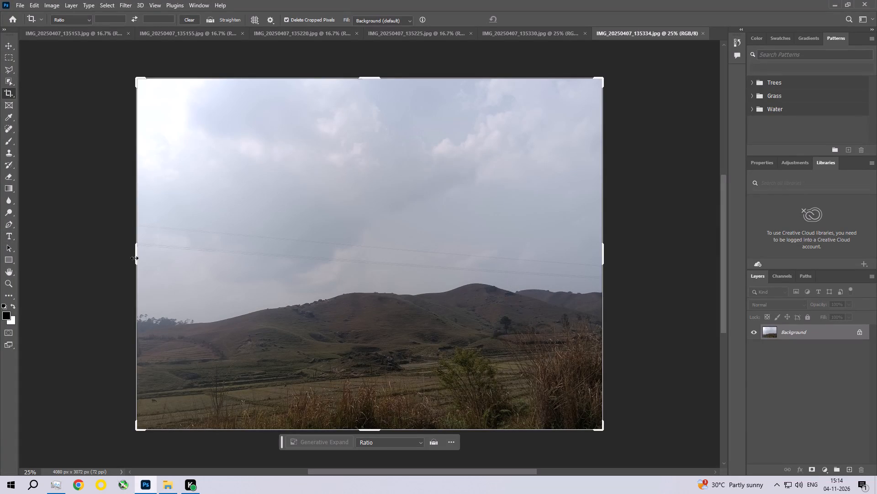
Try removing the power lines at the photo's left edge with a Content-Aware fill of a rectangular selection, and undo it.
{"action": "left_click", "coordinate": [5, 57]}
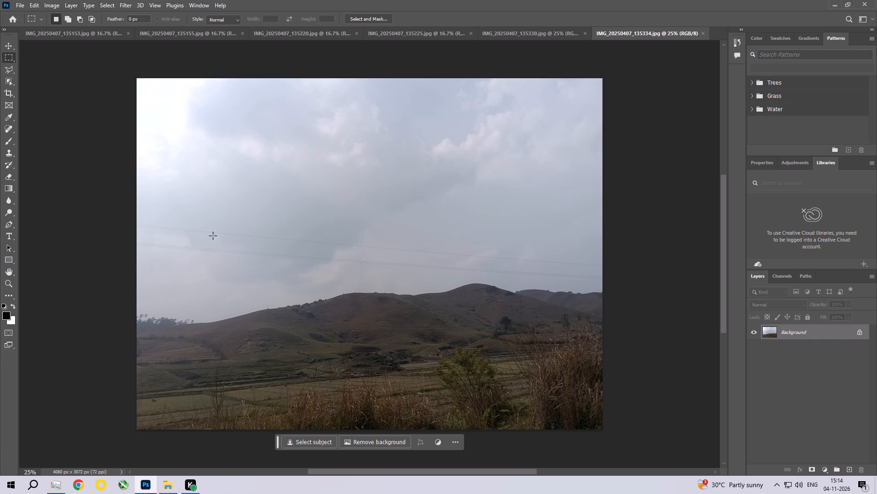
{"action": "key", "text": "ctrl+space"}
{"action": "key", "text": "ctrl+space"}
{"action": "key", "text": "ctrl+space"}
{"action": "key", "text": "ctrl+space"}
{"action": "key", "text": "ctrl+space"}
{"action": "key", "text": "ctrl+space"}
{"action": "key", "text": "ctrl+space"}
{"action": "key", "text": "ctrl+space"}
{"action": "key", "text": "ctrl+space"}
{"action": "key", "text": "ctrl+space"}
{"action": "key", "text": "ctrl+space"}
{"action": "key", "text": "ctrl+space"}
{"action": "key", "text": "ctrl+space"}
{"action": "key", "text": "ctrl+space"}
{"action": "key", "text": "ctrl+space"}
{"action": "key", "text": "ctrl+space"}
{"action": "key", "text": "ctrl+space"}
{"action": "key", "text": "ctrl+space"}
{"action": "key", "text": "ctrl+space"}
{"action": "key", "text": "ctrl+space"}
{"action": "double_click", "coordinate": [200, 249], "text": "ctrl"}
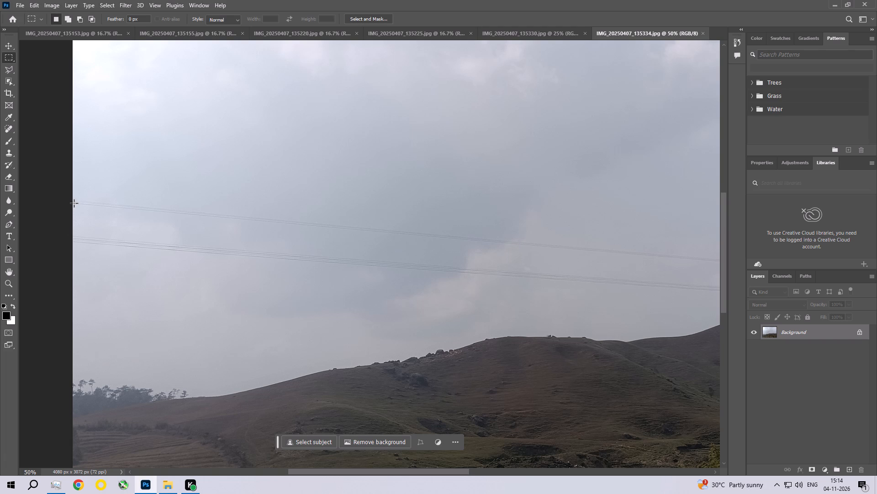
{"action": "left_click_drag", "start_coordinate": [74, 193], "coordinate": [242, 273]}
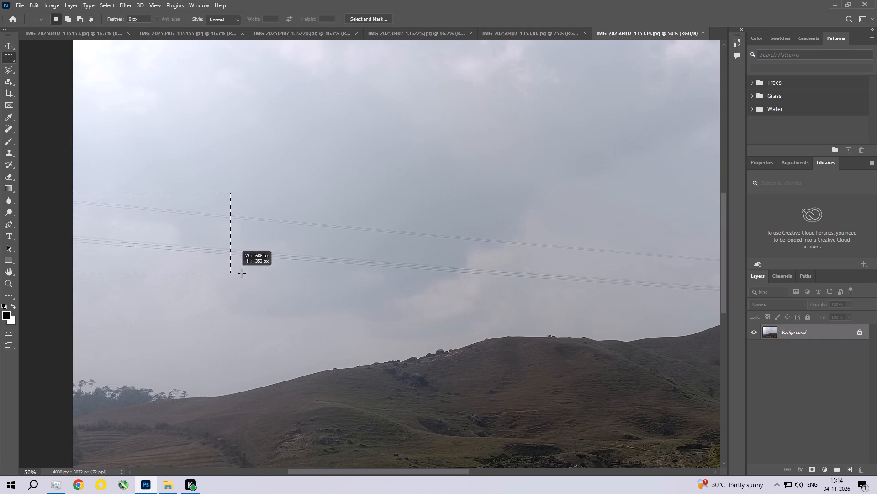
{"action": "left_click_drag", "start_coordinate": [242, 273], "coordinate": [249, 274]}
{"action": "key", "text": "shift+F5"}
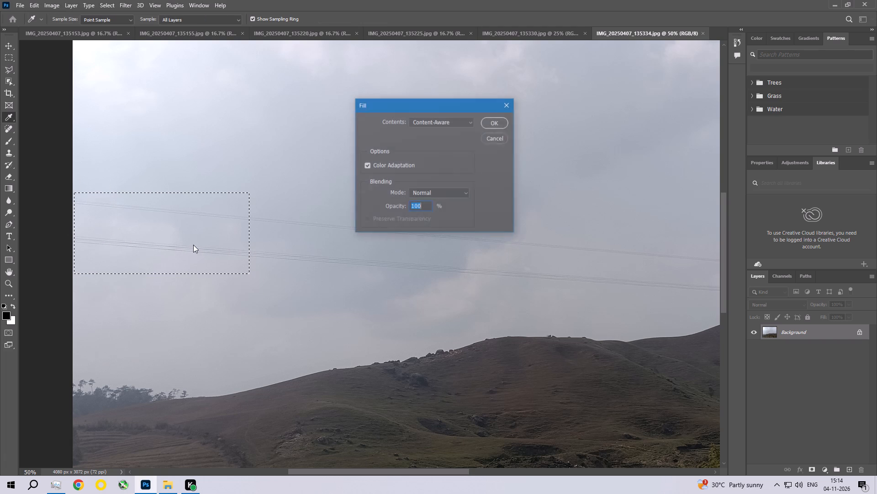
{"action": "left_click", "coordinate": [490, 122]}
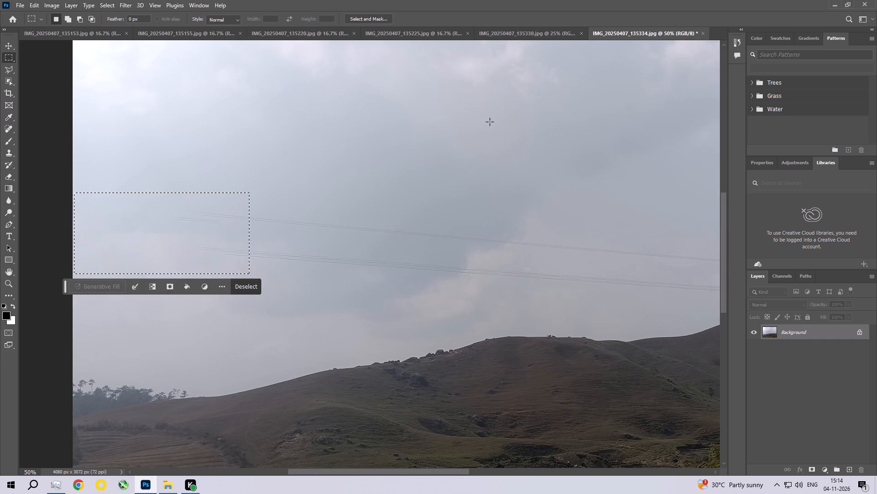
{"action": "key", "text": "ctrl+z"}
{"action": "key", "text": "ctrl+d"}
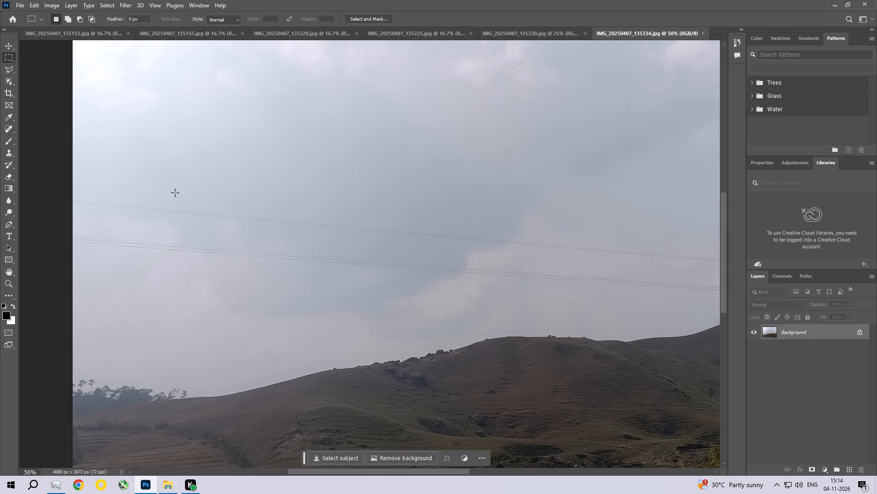
Remove the power lines from the photo's left edge to mid-sky with a Content-Aware fill of a wide rectangular selection, and deselect.
{"action": "left_click_drag", "start_coordinate": [68, 192], "coordinate": [164, 262]}
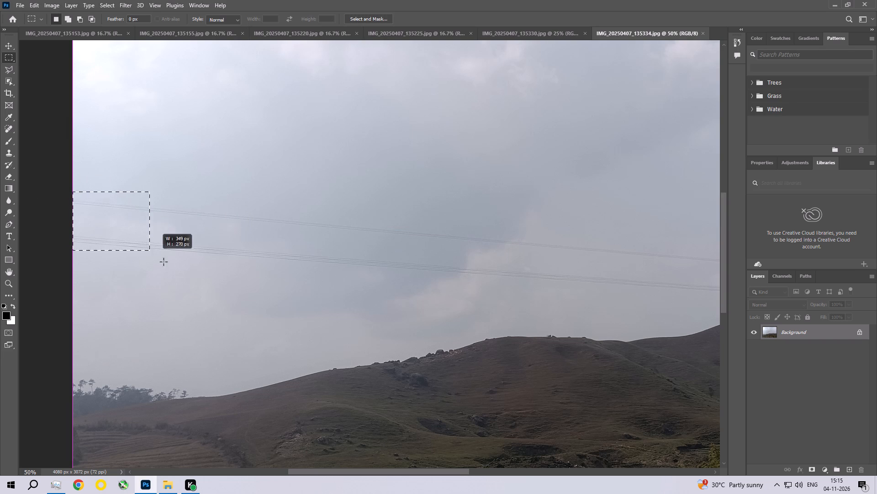
{"action": "left_click_drag", "start_coordinate": [164, 262], "coordinate": [383, 272]}
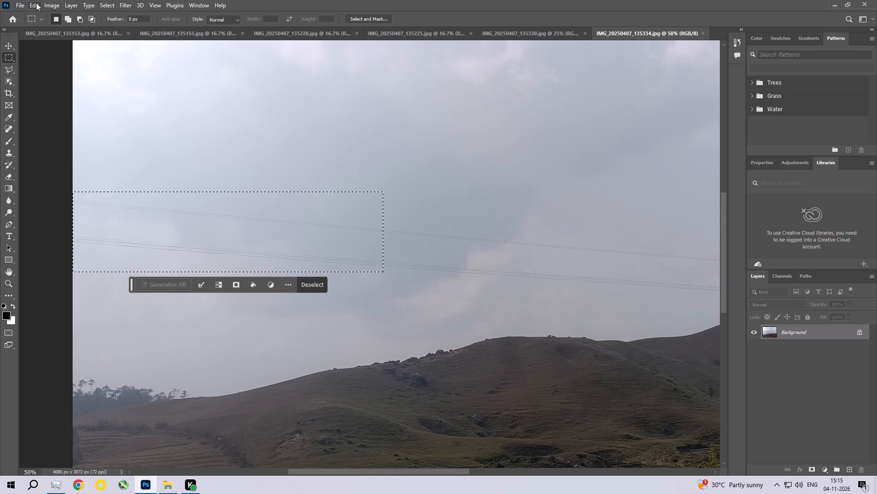
{"action": "left_click", "coordinate": [37, 2]}
{"action": "left_click", "coordinate": [47, 146]}
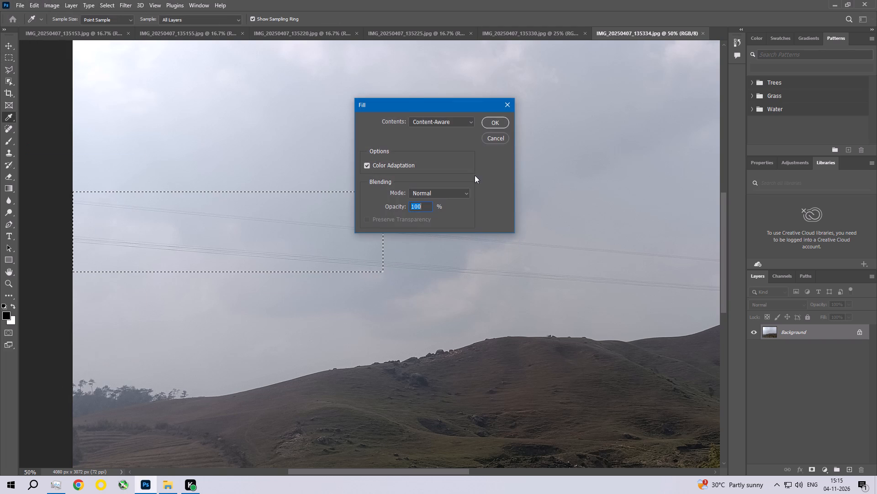
{"action": "left_click", "coordinate": [495, 123]}
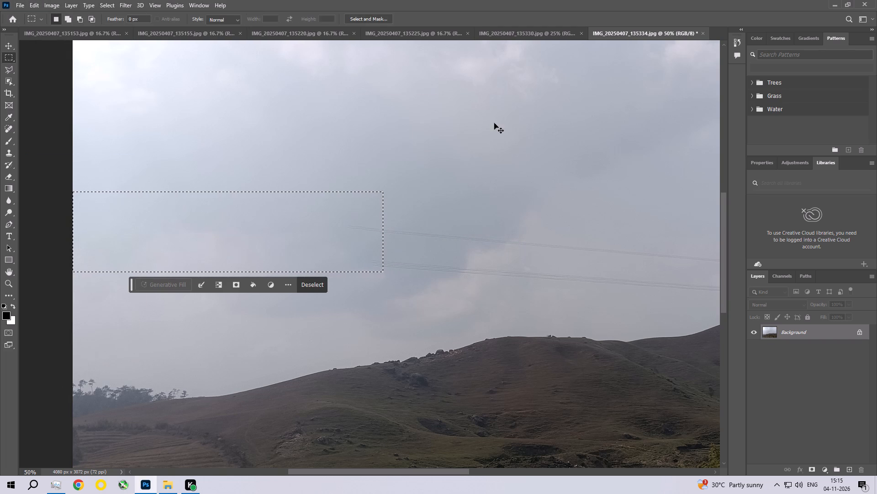
{"action": "key", "text": "ctrl+d"}
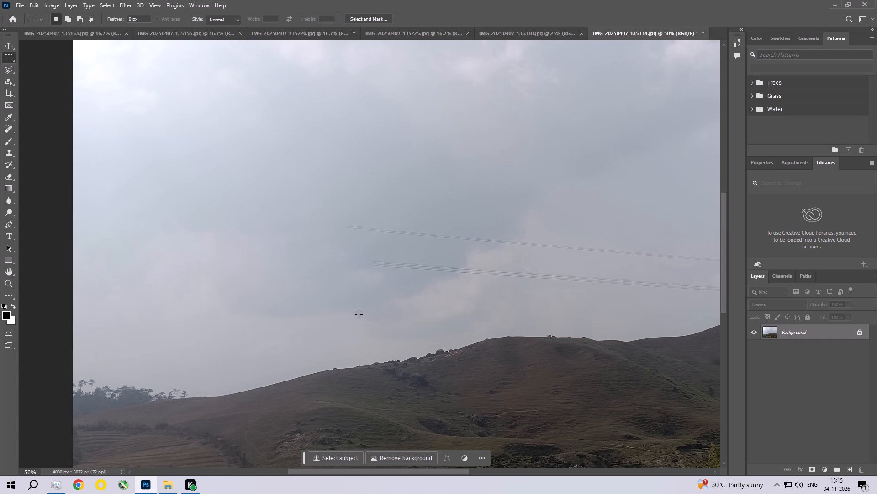
Content-Aware fill a rectangle over the wire ends beside the bright cloud in mid-sky, and deselect.
{"action": "key", "text": "space"}
{"action": "key", "text": "space"}
{"action": "key", "text": "space"}
{"action": "key", "text": "space"}
{"action": "key", "text": "space"}
{"action": "key", "text": "space"}
{"action": "key", "text": "space"}
{"action": "key", "text": "space"}
{"action": "key", "text": "space"}
{"action": "key", "text": "space"}
{"action": "key", "text": "space"}
{"action": "key", "text": "space"}
{"action": "key", "text": "space"}
{"action": "key", "text": "space"}
{"action": "key", "text": "space"}
{"action": "key", "text": "space"}
{"action": "key", "text": "space"}
{"action": "key", "text": "space"}
{"action": "key", "text": "space"}
{"action": "key", "text": "space"}
{"action": "left_click_drag", "start_coordinate": [386, 294], "coordinate": [168, 294]}
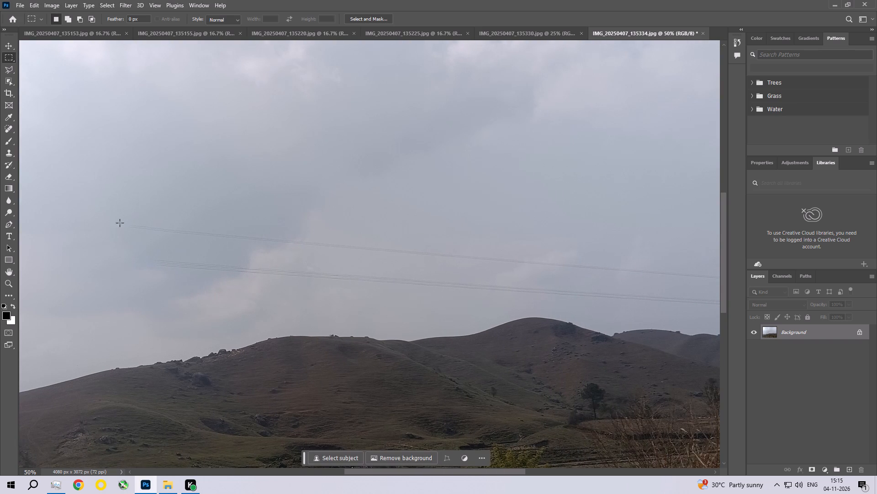
{"action": "left_click_drag", "start_coordinate": [116, 211], "coordinate": [289, 285]}
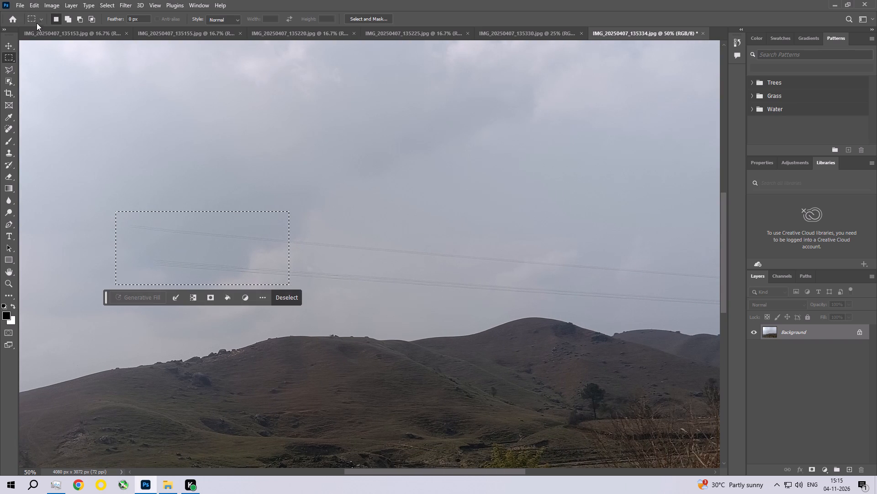
{"action": "left_click", "coordinate": [35, 3]}
{"action": "left_click", "coordinate": [41, 150]}
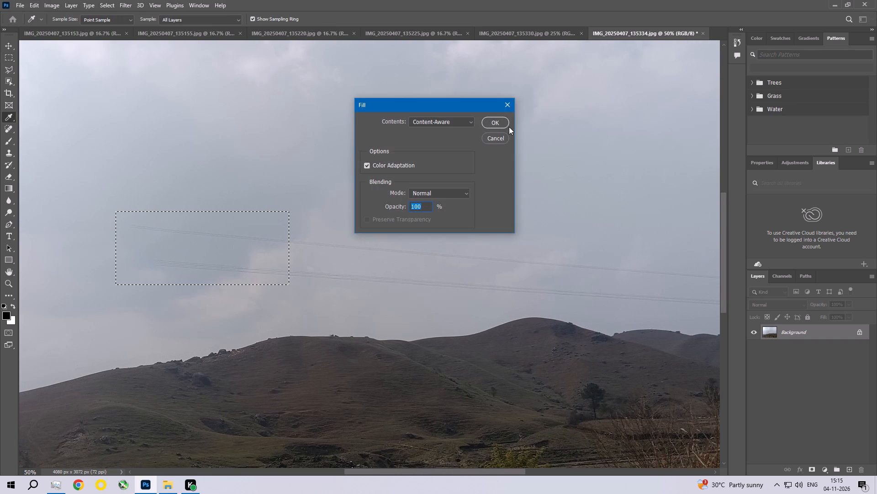
{"action": "left_click", "coordinate": [487, 118]}
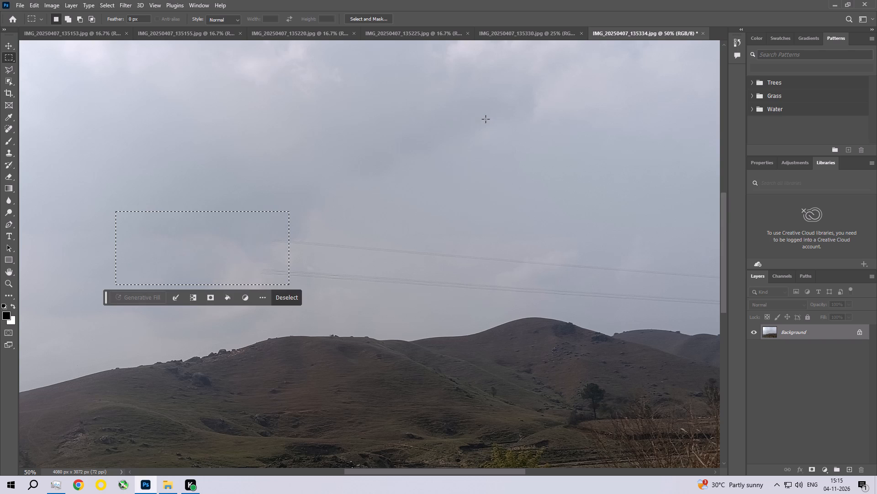
{"action": "key", "text": "ctrl+d"}
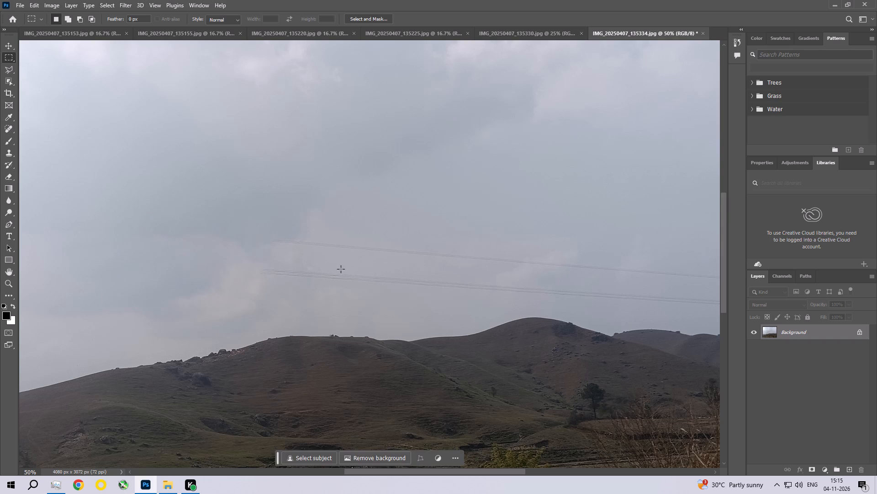
Content-Aware fill a wide rectangle over the remaining wires, from the bright cloud to above the highest hilltop, and deselect.
{"action": "key", "text": "space"}
{"action": "key", "text": "space"}
{"action": "key", "text": "space"}
{"action": "key", "text": "space"}
{"action": "key", "text": "space"}
{"action": "key", "text": "space"}
{"action": "key", "text": "space"}
{"action": "key", "text": "space"}
{"action": "key", "text": "space"}
{"action": "key", "text": "space"}
{"action": "key", "text": "space"}
{"action": "key", "text": "space"}
{"action": "key", "text": "space"}
{"action": "key", "text": "space"}
{"action": "key", "text": "space"}
{"action": "key", "text": "space"}
{"action": "key", "text": "space"}
{"action": "key", "text": "space"}
{"action": "key", "text": "space"}
{"action": "key", "text": "space"}
{"action": "left_click_drag", "start_coordinate": [280, 267], "coordinate": [448, 240]}
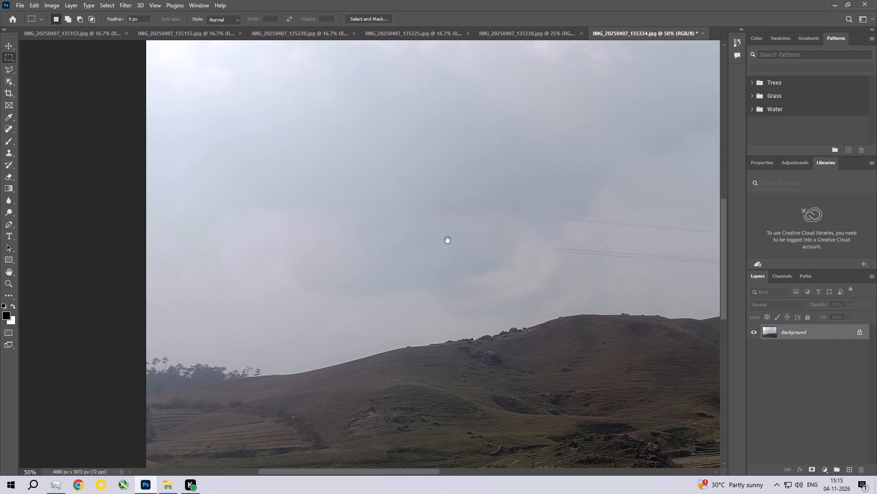
{"action": "left_click_drag", "start_coordinate": [448, 240], "coordinate": [184, 212]}
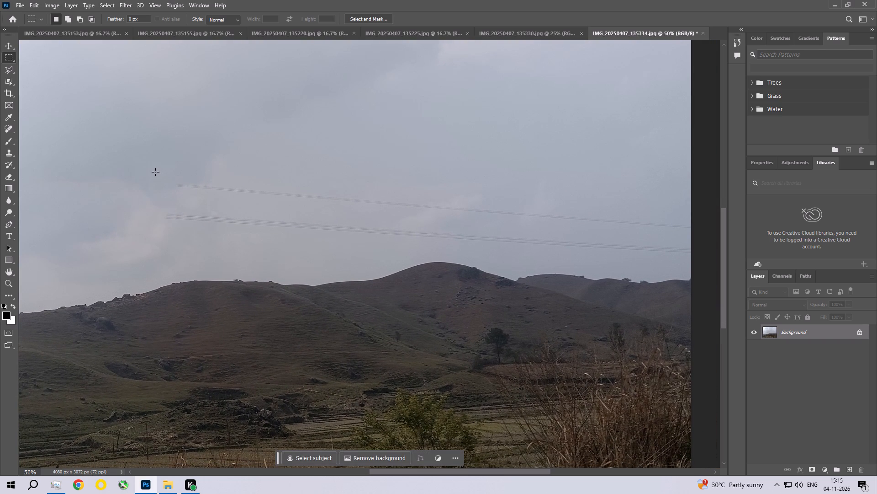
{"action": "left_click_drag", "start_coordinate": [155, 172], "coordinate": [426, 236]}
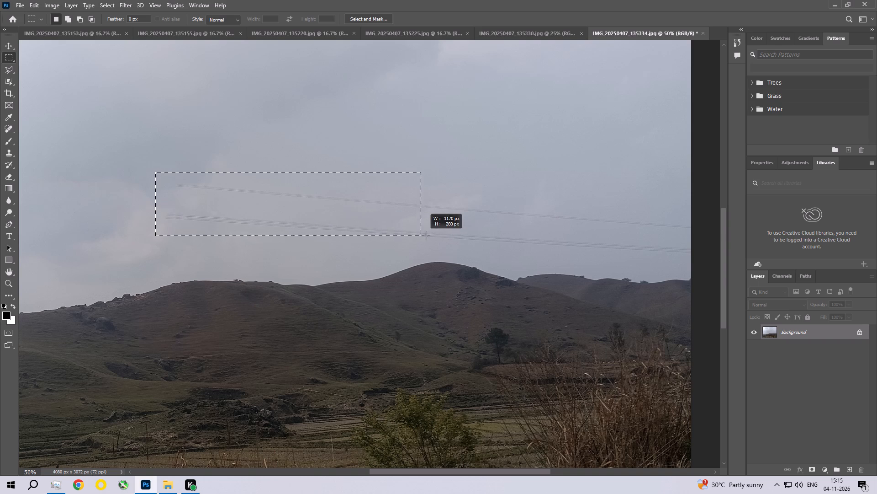
{"action": "left_click_drag", "start_coordinate": [426, 236], "coordinate": [460, 250]}
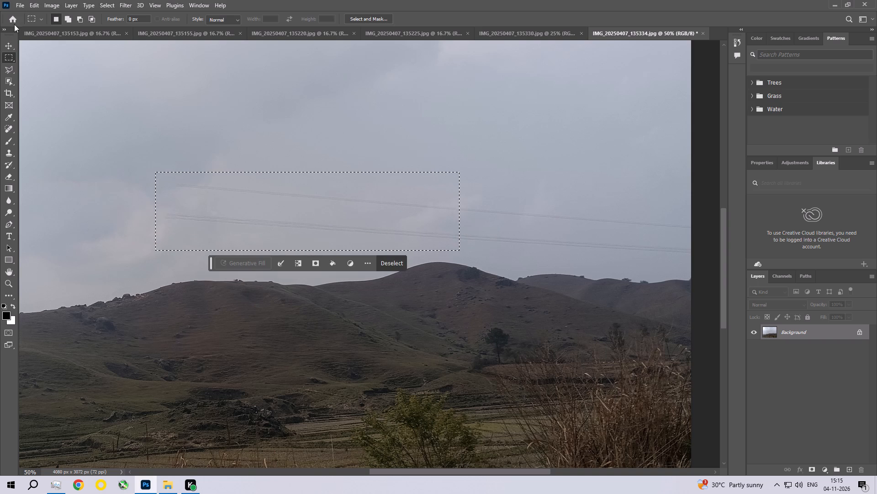
{"action": "left_click", "coordinate": [35, 4]}
{"action": "left_click", "coordinate": [62, 144]}
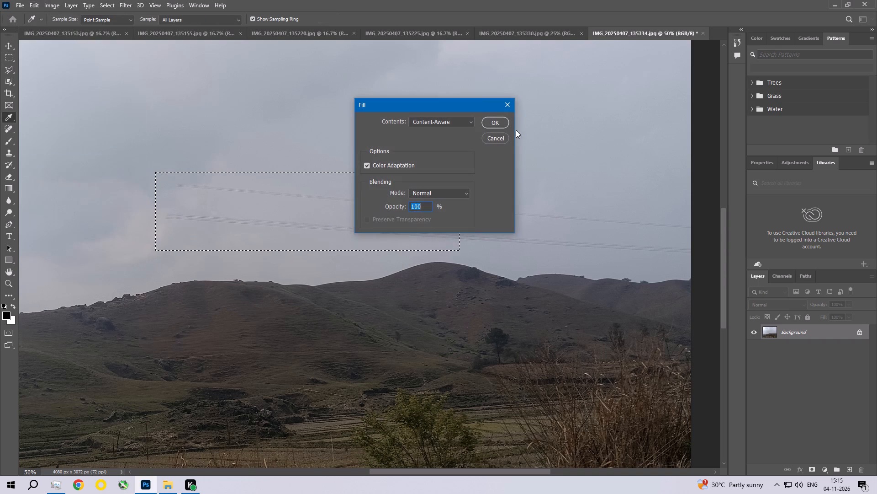
{"action": "left_click", "coordinate": [497, 123]}
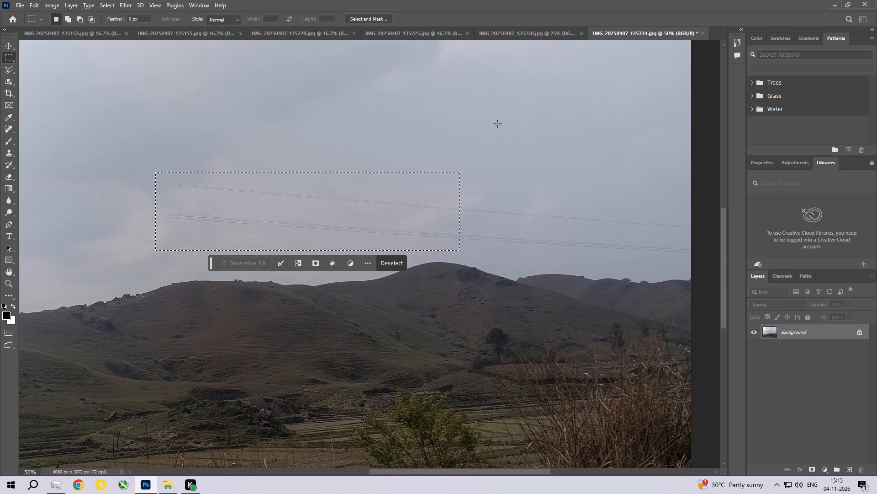
{"action": "key", "text": "ctrl+d"}
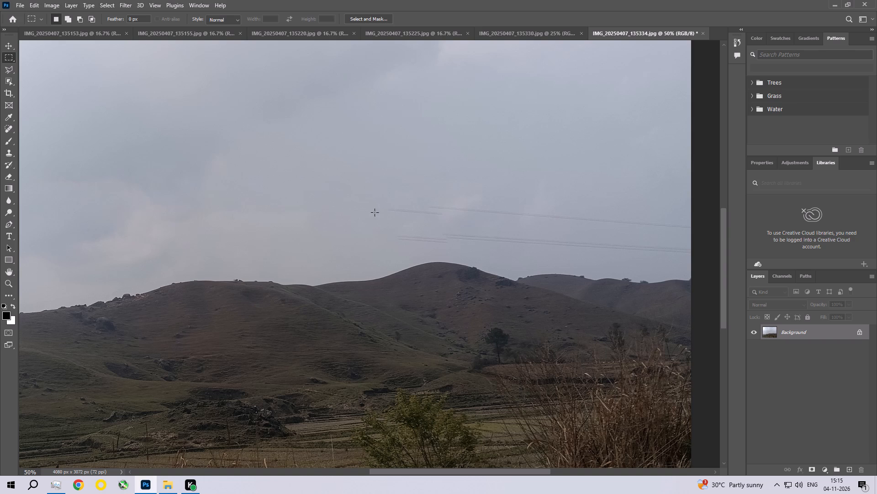
Content-Aware fill a smaller rectangle over the doubled wire ends above the highest hilltop, and deselect.
{"action": "left_click_drag", "start_coordinate": [363, 192], "coordinate": [498, 249]}
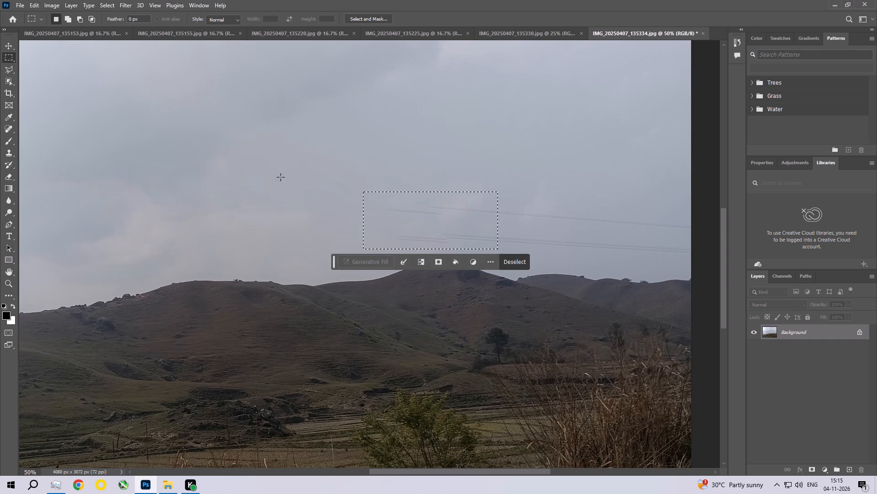
{"action": "left_click", "coordinate": [36, 3]}
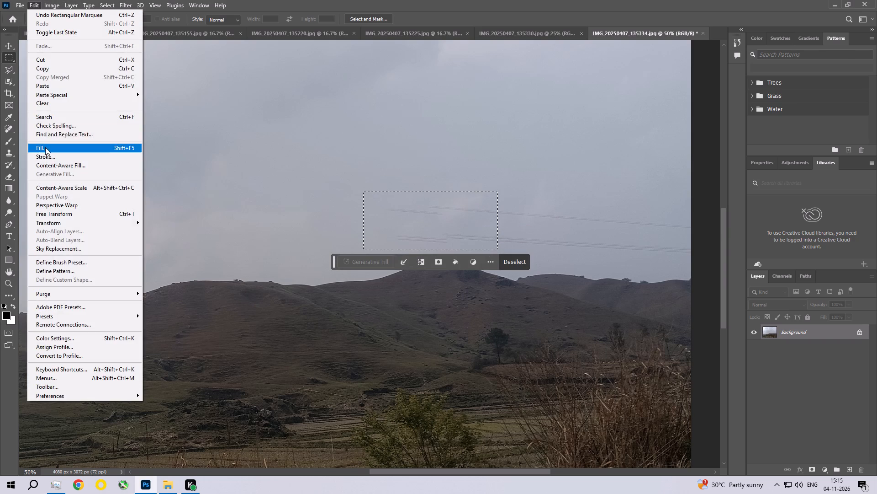
{"action": "left_click", "coordinate": [45, 147]}
{"action": "left_click", "coordinate": [500, 120]}
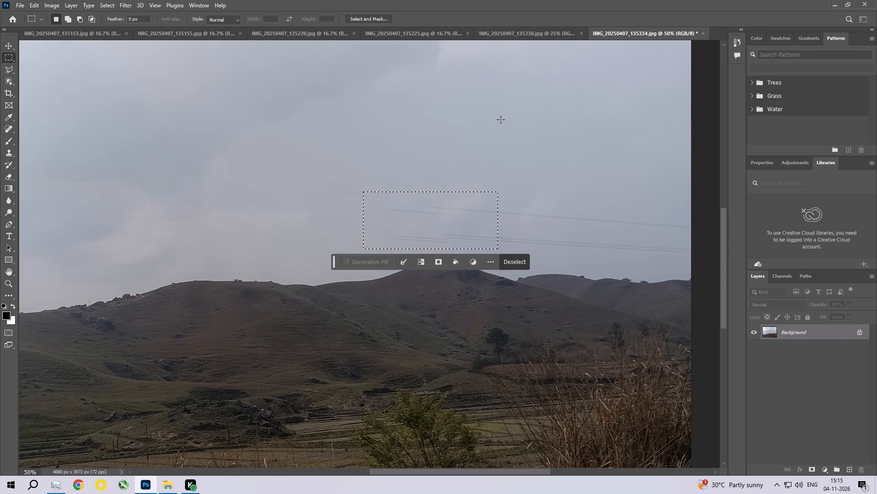
{"action": "key", "text": "ctrl+d"}
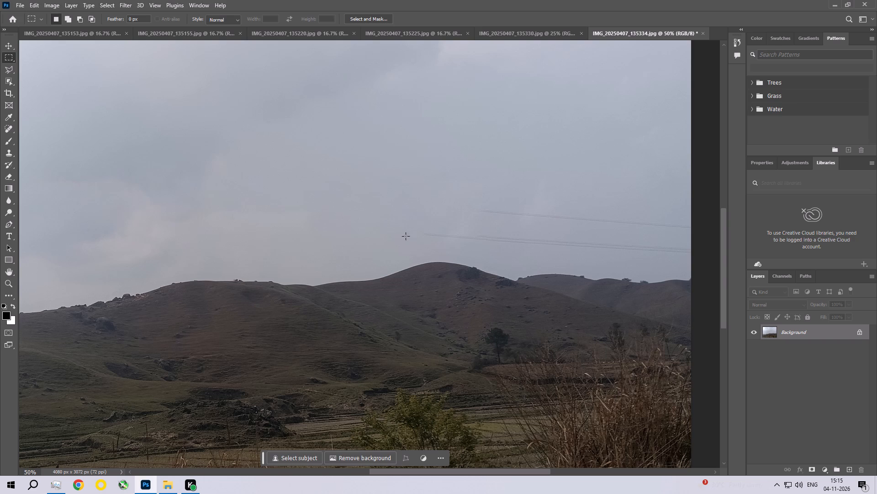
Content-Aware fill a selection of about 382 by 180 px over the leftover wire ends above the highest hilltop, and deselect.
{"action": "left_click_drag", "start_coordinate": [408, 245], "coordinate": [562, 204]}
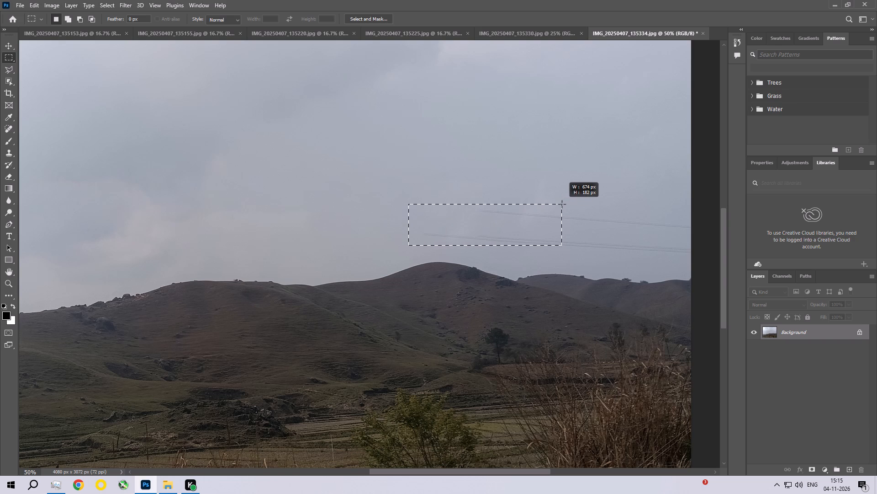
{"action": "left_click_drag", "start_coordinate": [562, 204], "coordinate": [517, 213]}
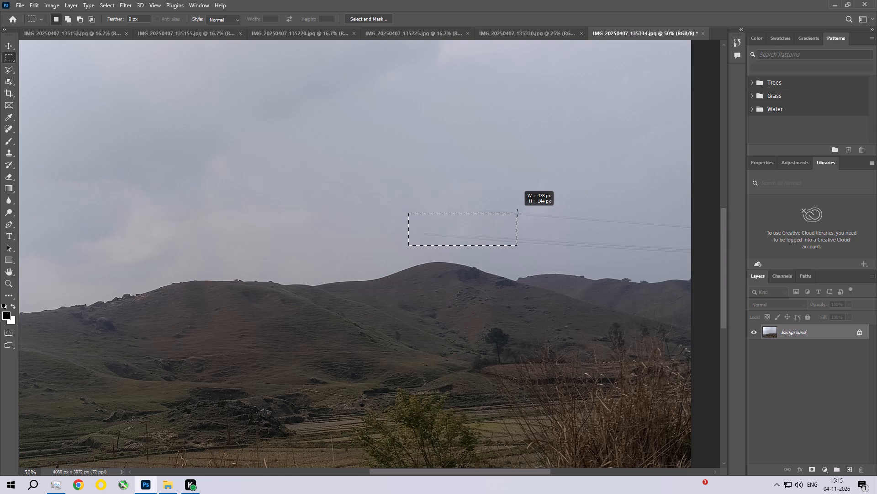
{"action": "left_click_drag", "start_coordinate": [517, 213], "coordinate": [468, 206]}
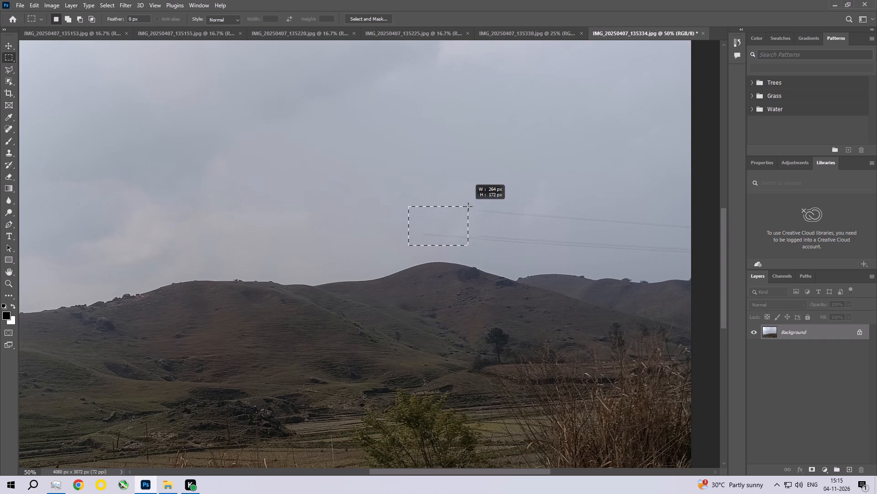
{"action": "left_click_drag", "start_coordinate": [468, 206], "coordinate": [496, 205]}
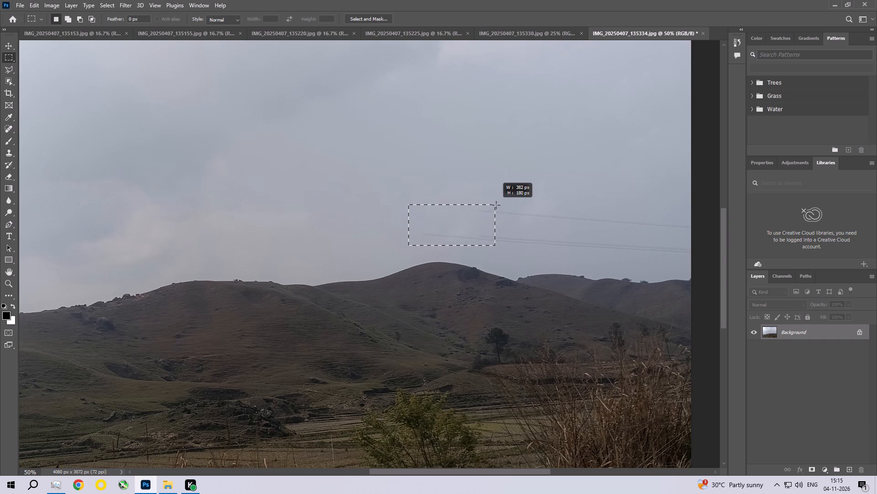
{"action": "left_click_drag", "start_coordinate": [496, 205], "coordinate": [497, 205]}
{"action": "left_click", "coordinate": [37, 4]}
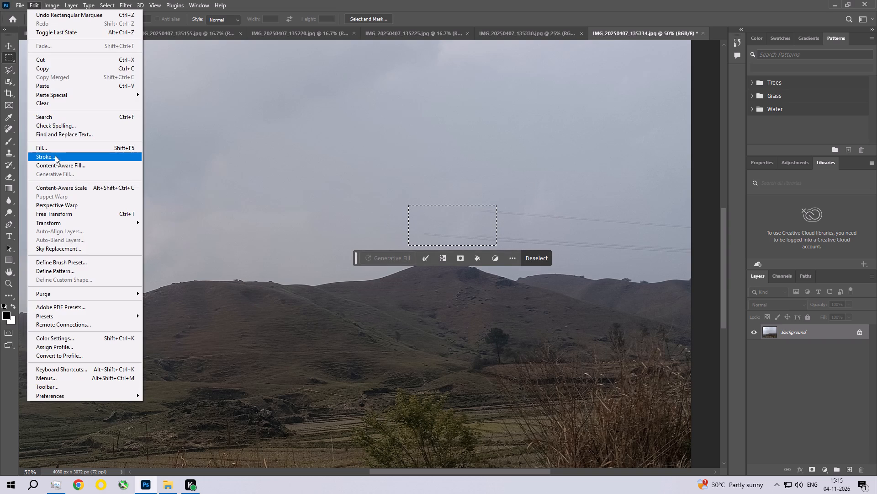
{"action": "left_click", "coordinate": [56, 147]}
{"action": "left_click", "coordinate": [484, 121]}
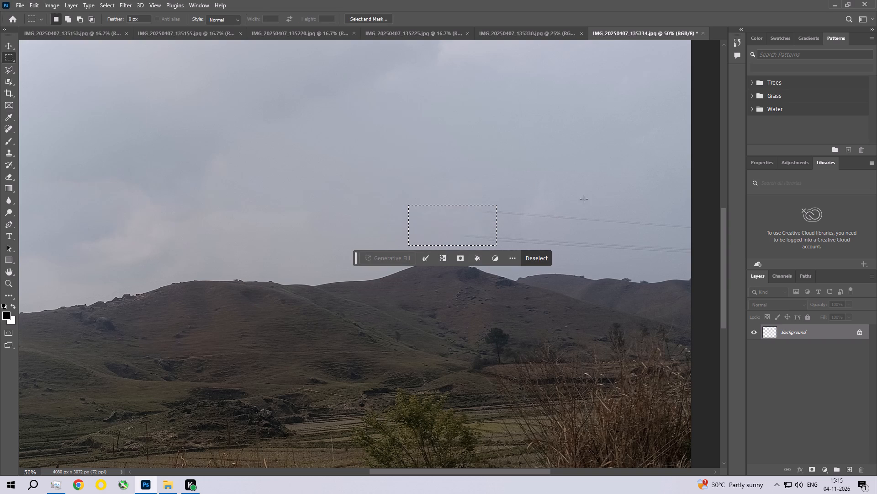
{"action": "key", "text": "ctrl+d"}
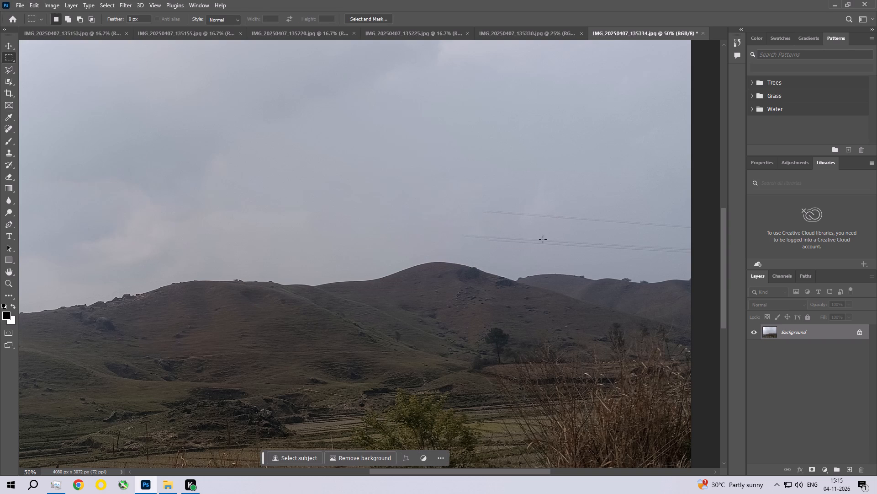
Content-Aware fill a wide rectangle over the upper wire above the distant hills, reaching the photo's right edge, and deselect.
{"action": "left_click_drag", "start_coordinate": [472, 202], "coordinate": [683, 237]}
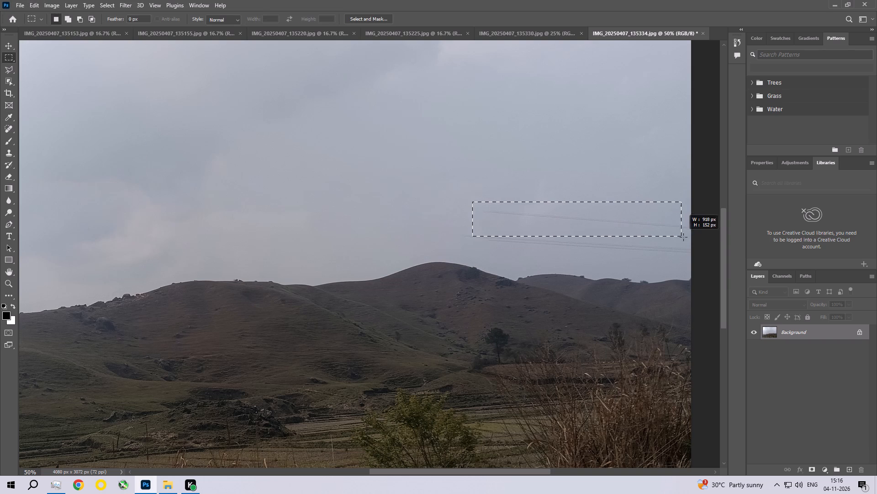
{"action": "left_click_drag", "start_coordinate": [683, 237], "coordinate": [692, 241]}
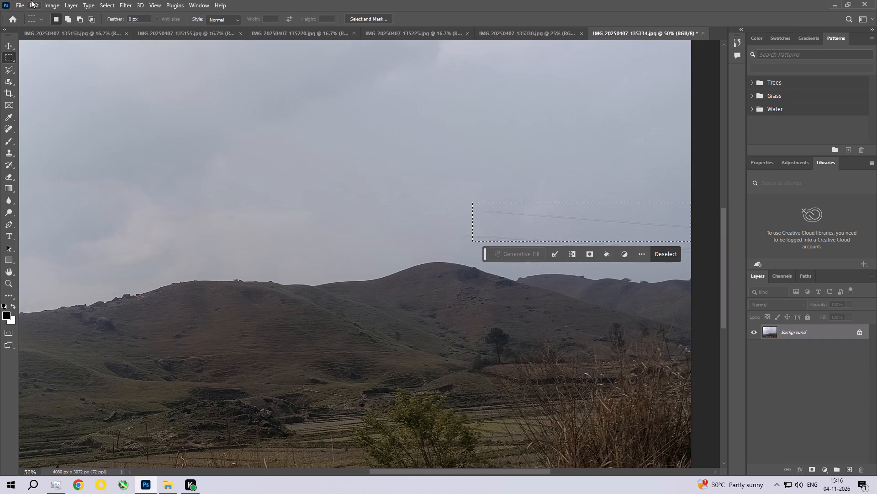
{"action": "left_click", "coordinate": [31, 0]}
{"action": "left_click", "coordinate": [46, 145]}
{"action": "left_click", "coordinate": [490, 122]}
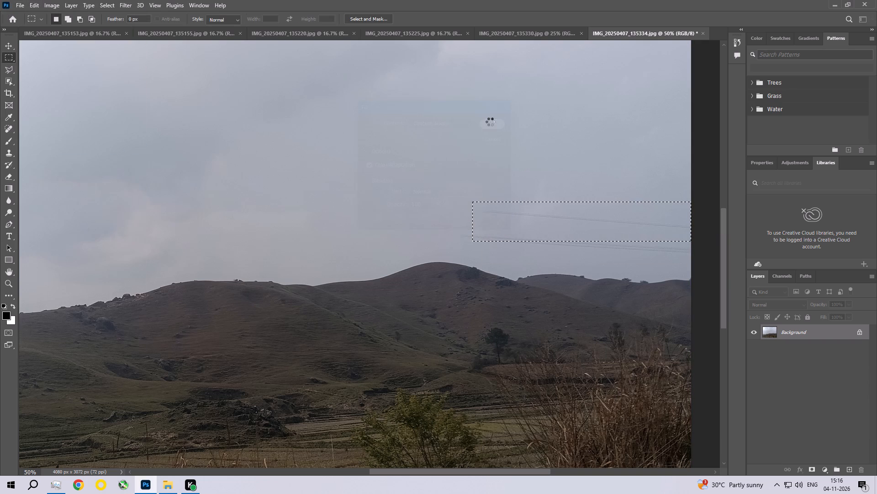
{"action": "key", "text": "ctrl+d"}
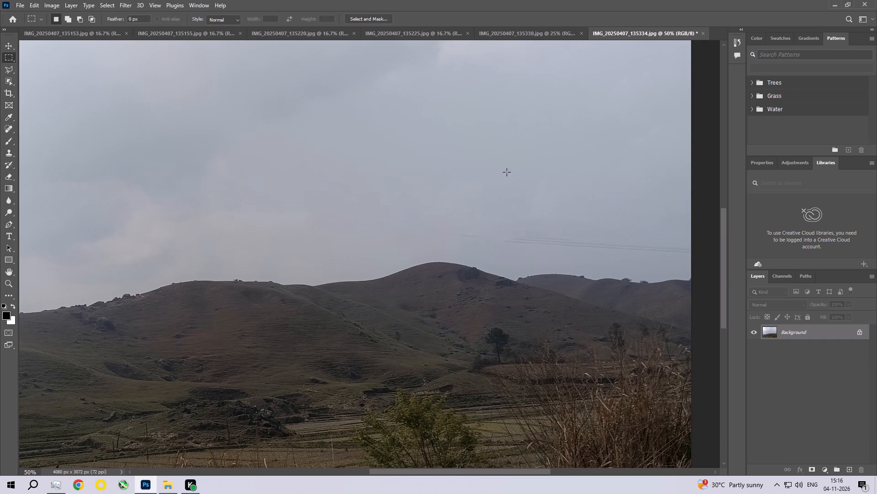
Content-Aware fill a small rectangle over the faint broken wire ends just above and right of the highest hilltop, and deselect.
{"action": "key", "text": "ctrl+space"}
{"action": "key", "text": "ctrl+space"}
{"action": "key", "text": "ctrl+space"}
{"action": "key", "text": "ctrl+space"}
{"action": "key", "text": "ctrl+space"}
{"action": "key", "text": "ctrl+space"}
{"action": "key", "text": "ctrl+space"}
{"action": "key", "text": "ctrl+space"}
{"action": "key", "text": "ctrl+space"}
{"action": "key", "text": "ctrl+space"}
{"action": "key", "text": "ctrl+space"}
{"action": "key", "text": "ctrl+space"}
{"action": "key", "text": "ctrl+space"}
{"action": "key", "text": "ctrl+space"}
{"action": "key", "text": "ctrl+space"}
{"action": "left_click", "coordinate": [564, 220], "text": "ctrl"}
{"action": "left_click_drag", "start_coordinate": [582, 218], "coordinate": [416, 217]}
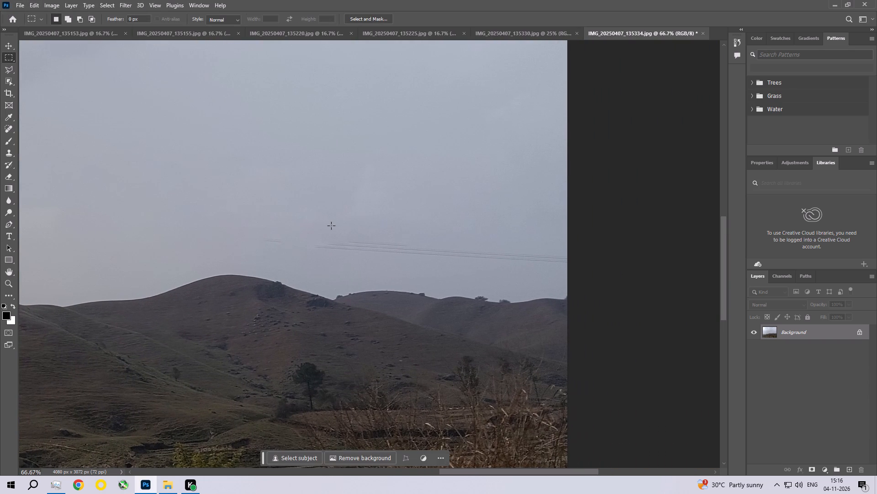
{"action": "left_click_drag", "start_coordinate": [254, 230], "coordinate": [350, 257]}
{"action": "left_click", "coordinate": [34, 0]}
{"action": "left_click", "coordinate": [73, 147]}
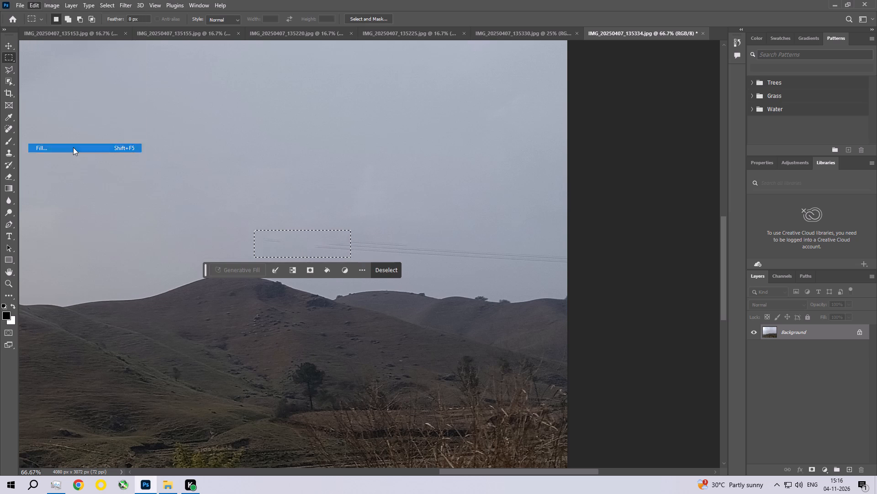
{"action": "left_click", "coordinate": [495, 118]}
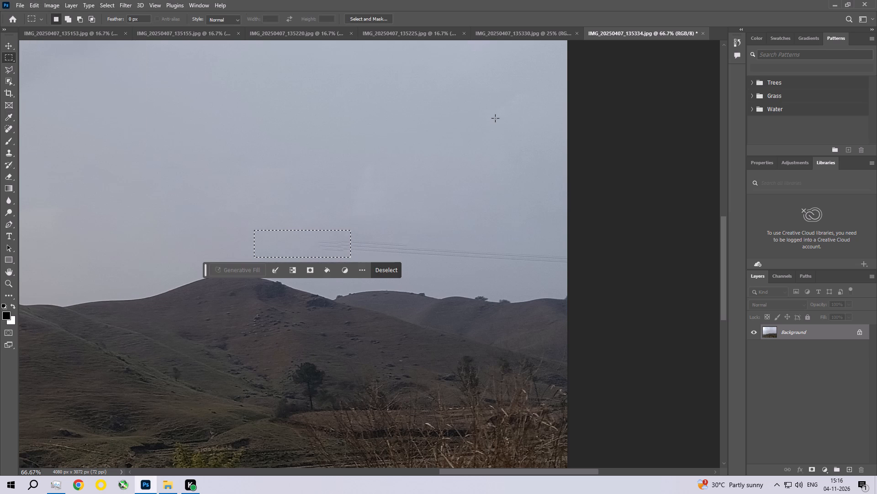
{"action": "key", "text": "ctrl+d"}
Content-Aware fill a long rectangle over the remaining doubled wires above the distant hills, out to the photo's right edge, and deselect.
{"action": "left_click_drag", "start_coordinate": [306, 231], "coordinate": [461, 265]}
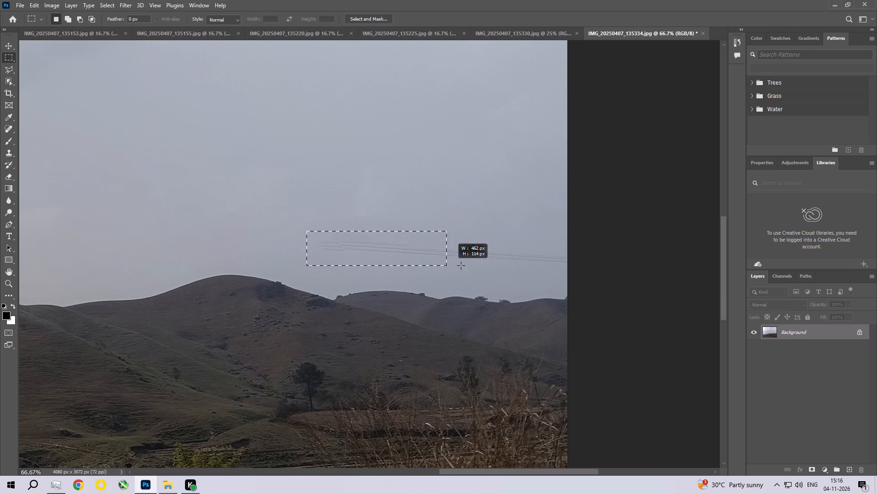
{"action": "left_click_drag", "start_coordinate": [461, 265], "coordinate": [568, 272]}
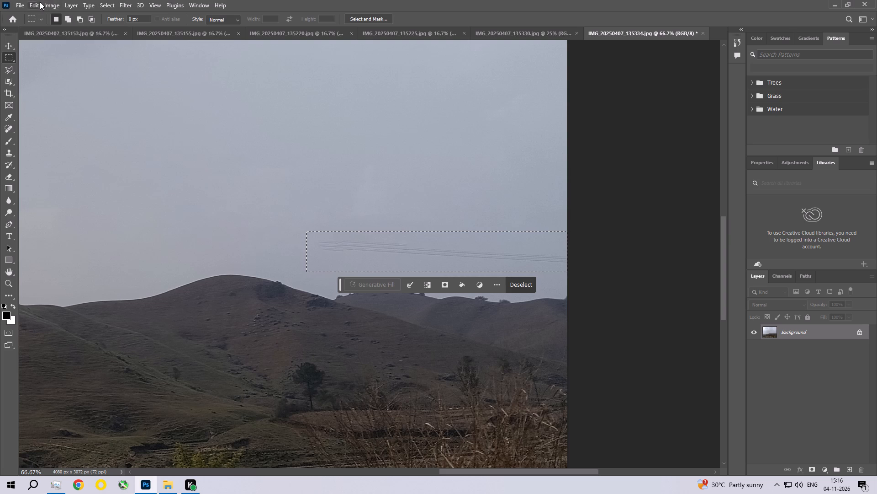
{"action": "left_click", "coordinate": [38, 2]}
{"action": "left_click", "coordinate": [64, 146]}
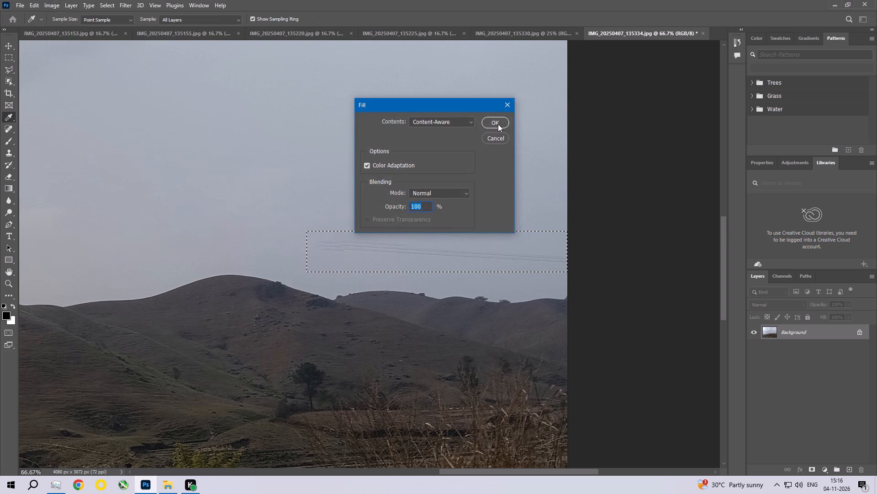
{"action": "left_click", "coordinate": [498, 124]}
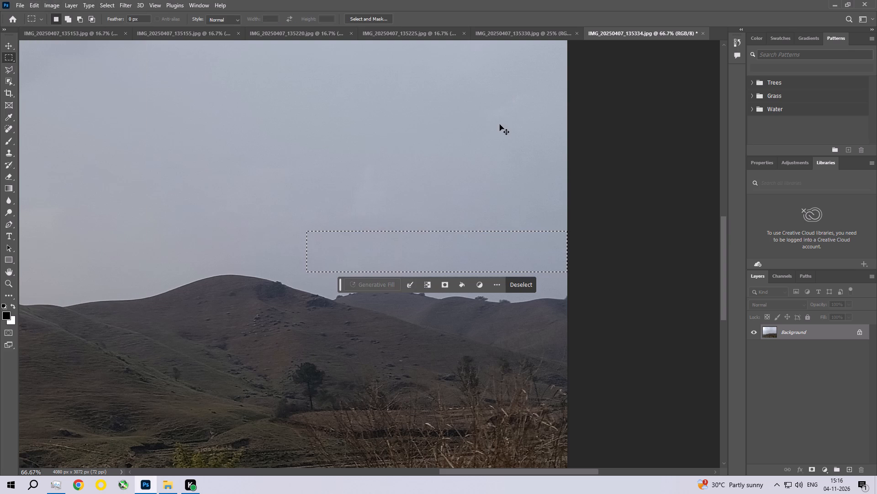
{"action": "key", "text": "ctrl+d"}
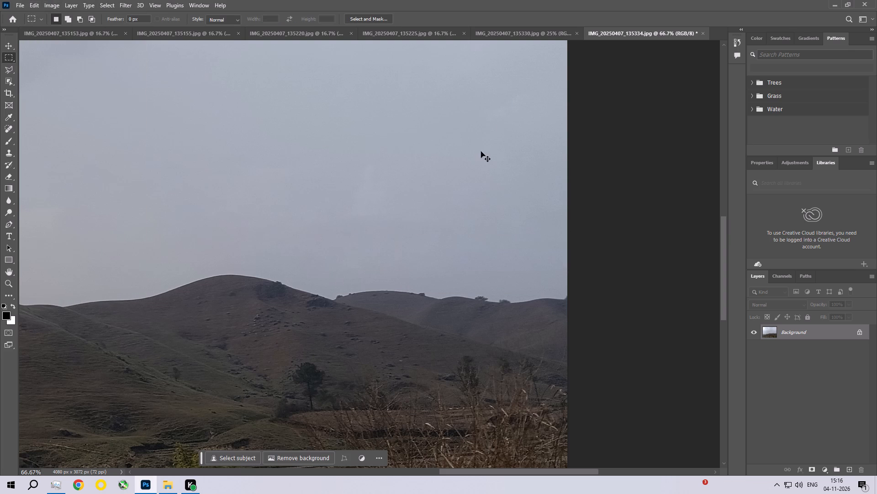
Open Sky Replacement, preview blue-sky and rainbow presets, and choose the grey overcast cloud sky from the Spectacular group.
{"action": "key", "text": "ctrl+F10"}
{"action": "key", "text": "ctrl+0"}
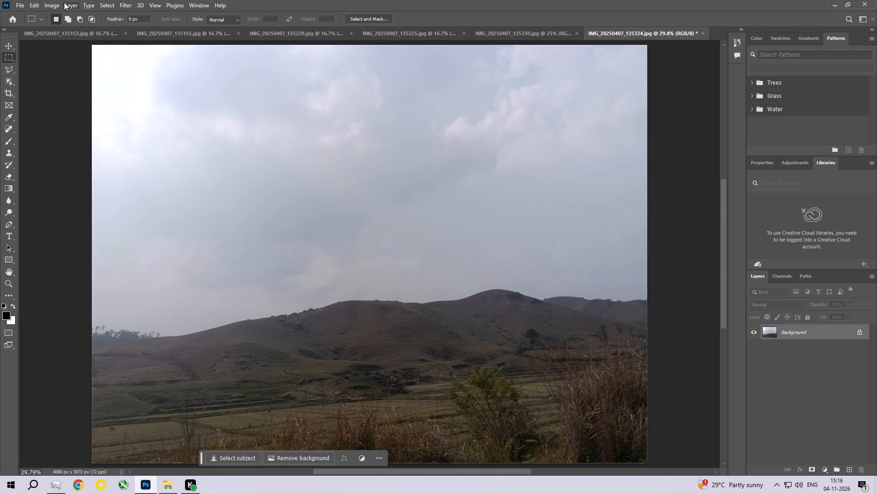
{"action": "left_click", "coordinate": [36, 3]}
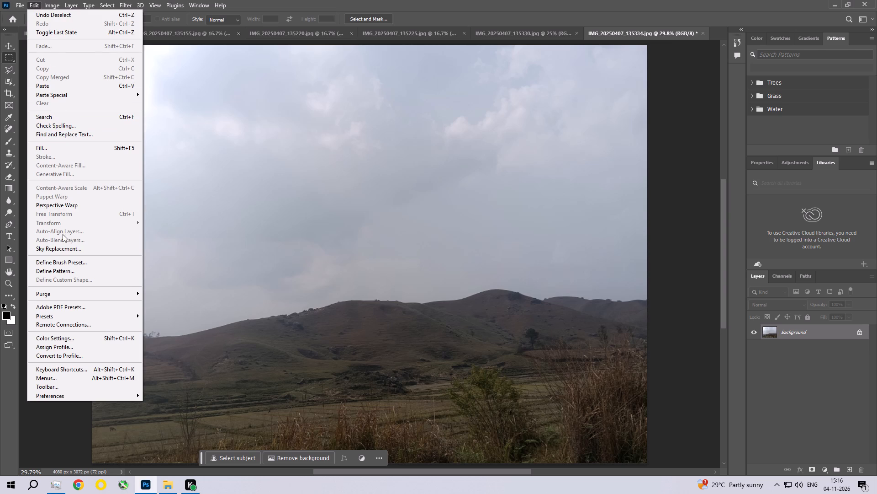
{"action": "left_click", "coordinate": [65, 249]}
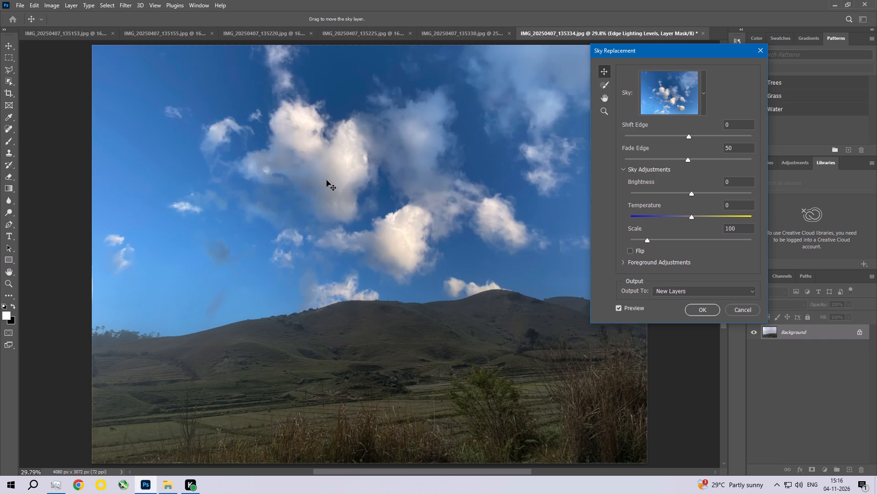
{"action": "left_click", "coordinate": [701, 90]}
{"action": "left_click", "coordinate": [683, 200]}
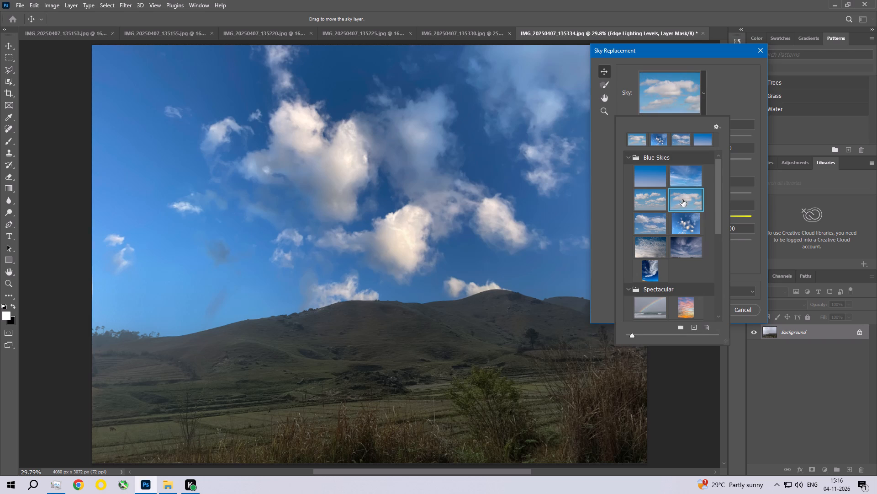
{"action": "left_click", "coordinate": [685, 174]}
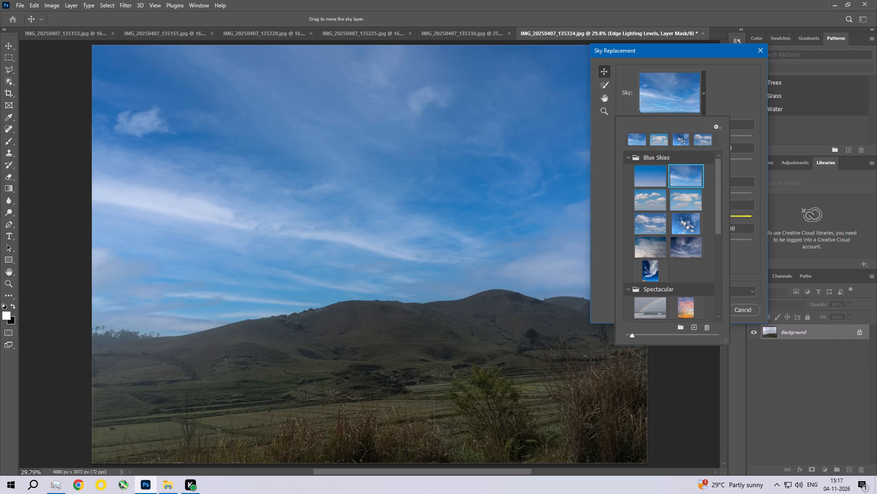
{"action": "left_click_drag", "start_coordinate": [719, 187], "coordinate": [724, 227]}
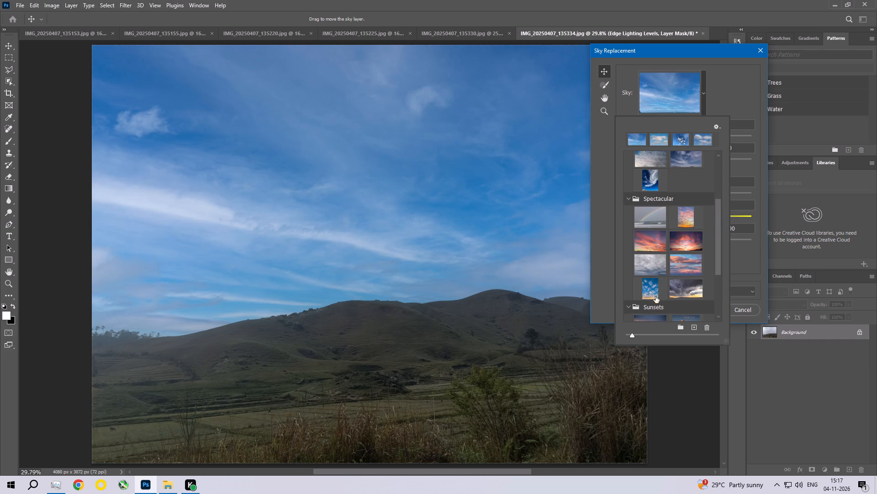
{"action": "left_click", "coordinate": [652, 216]}
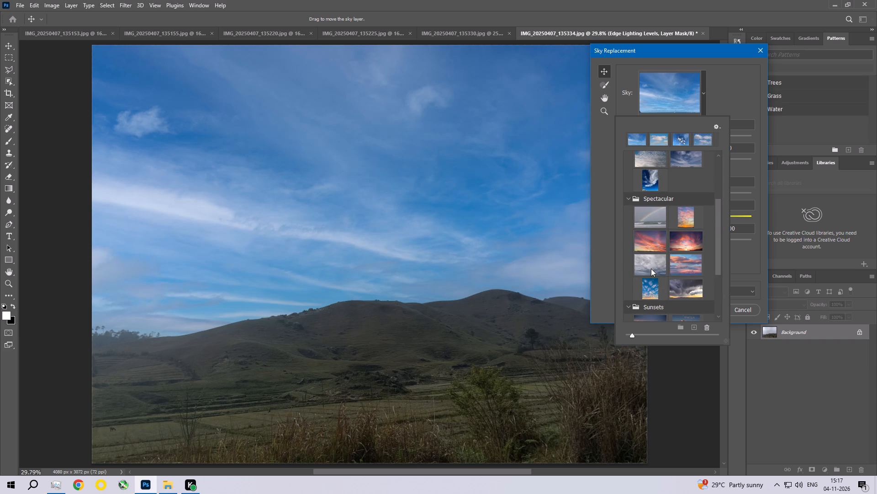
{"action": "left_click", "coordinate": [651, 268]}
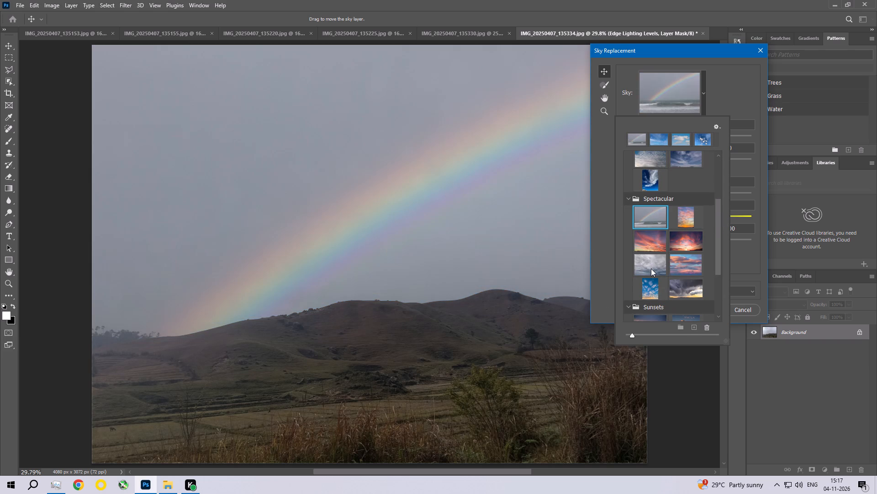
{"action": "right_click", "coordinate": [651, 268]}
{"action": "left_click", "coordinate": [646, 266]}
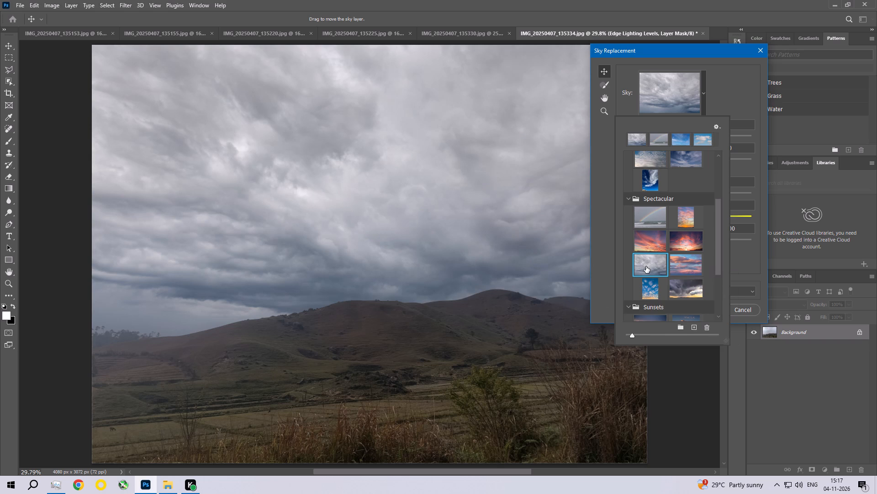
{"action": "left_click", "coordinate": [751, 263]}
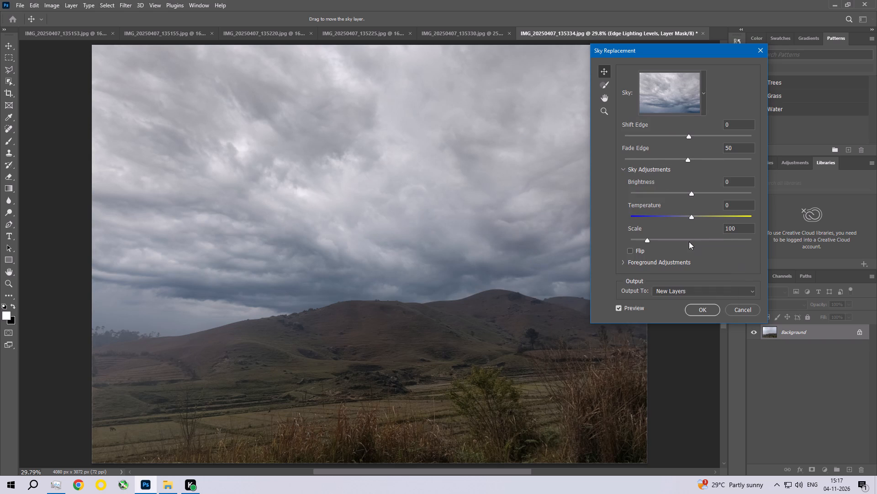
Try warmer and cooler tones for the replacement sky and set its Temperature to -31.
{"action": "left_click_drag", "start_coordinate": [691, 216], "coordinate": [670, 216]}
{"action": "left_click_drag", "start_coordinate": [670, 216], "coordinate": [729, 216]}
{"action": "left_click_drag", "start_coordinate": [729, 216], "coordinate": [703, 216]}
{"action": "left_click_drag", "start_coordinate": [703, 216], "coordinate": [710, 216]}
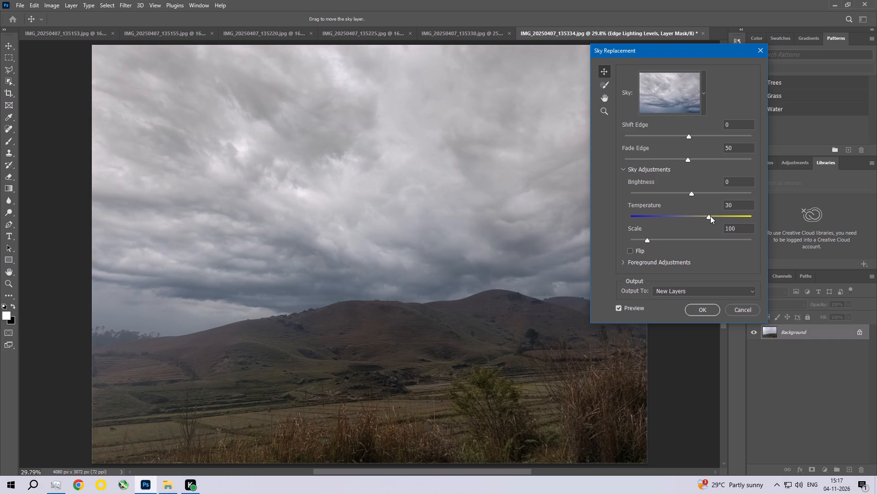
{"action": "left_click_drag", "start_coordinate": [710, 216], "coordinate": [713, 216]}
{"action": "right_click", "coordinate": [713, 216]}
{"action": "left_click_drag", "start_coordinate": [713, 216], "coordinate": [701, 216]}
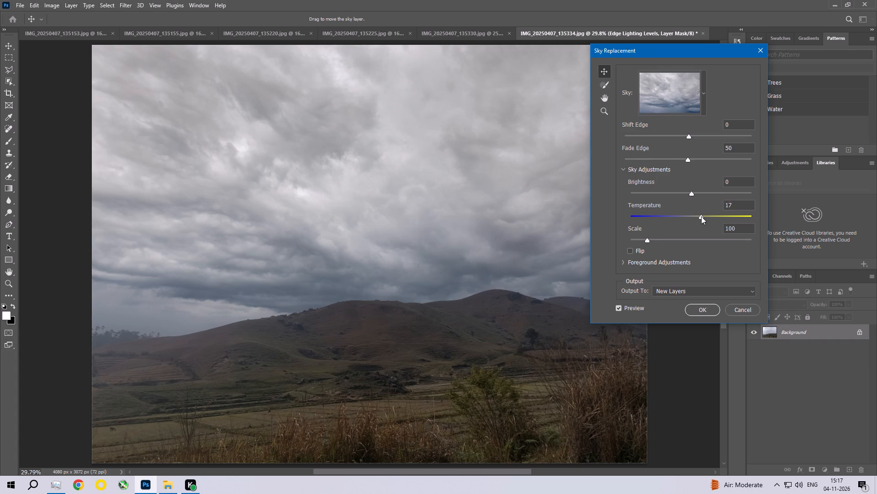
{"action": "left_click_drag", "start_coordinate": [701, 216], "coordinate": [653, 218]}
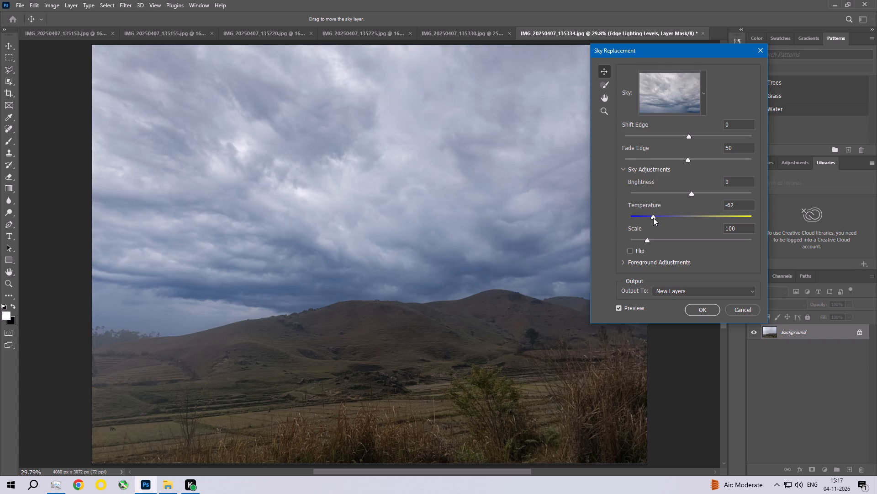
{"action": "right_click", "coordinate": [653, 218]}
{"action": "left_click_drag", "start_coordinate": [653, 218], "coordinate": [672, 218]}
Try larger and smaller scales for the replacement sky, set its Scale to 172, and apply the sky replacement to new layers.
{"action": "left_click_drag", "start_coordinate": [653, 237], "coordinate": [663, 237]}
{"action": "left_click_drag", "start_coordinate": [663, 237], "coordinate": [671, 236]}
{"action": "left_click_drag", "start_coordinate": [648, 240], "coordinate": [668, 239]}
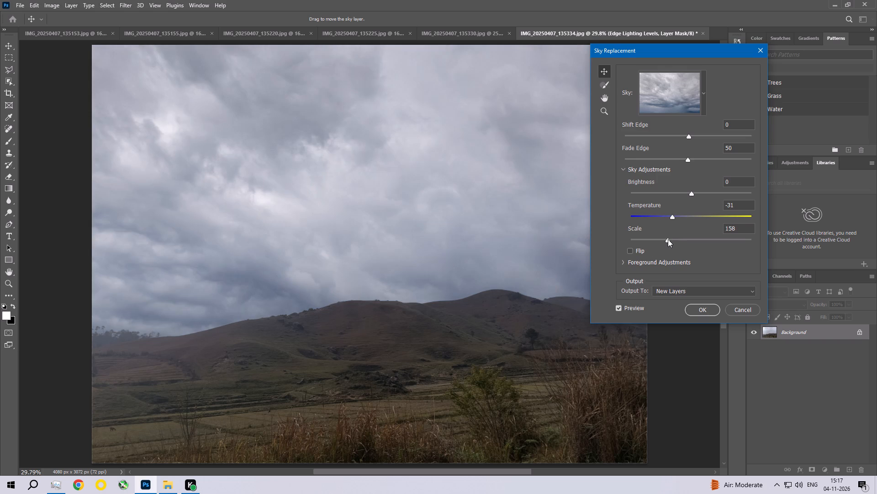
{"action": "left_click_drag", "start_coordinate": [668, 239], "coordinate": [638, 236]}
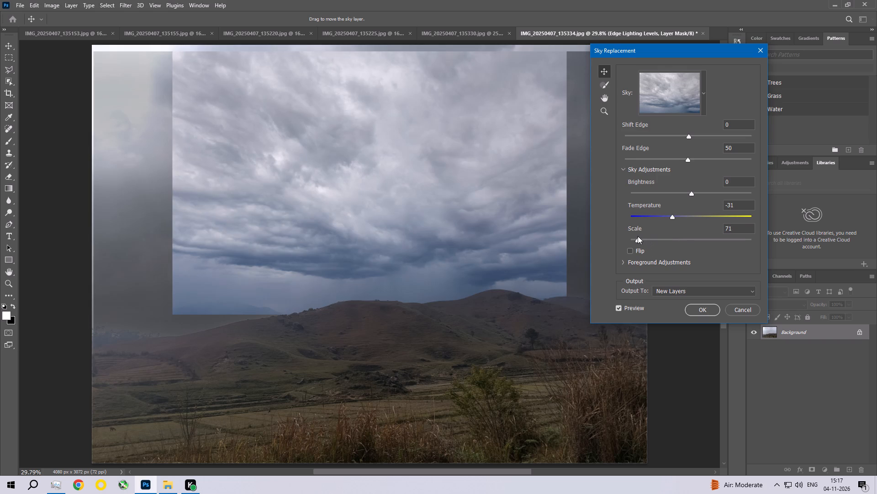
{"action": "right_click", "coordinate": [638, 236]}
{"action": "left_click_drag", "start_coordinate": [638, 236], "coordinate": [657, 236]}
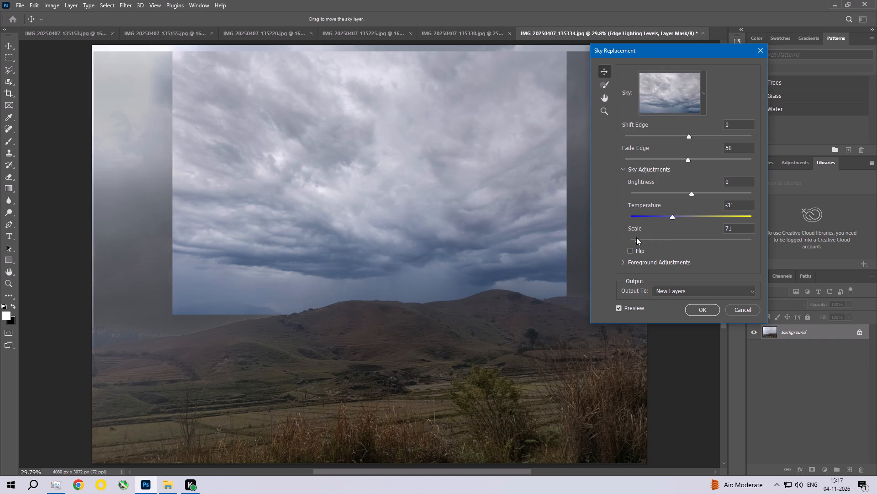
{"action": "left_click", "coordinate": [636, 239]}
{"action": "left_click_drag", "start_coordinate": [633, 241], "coordinate": [636, 241]}
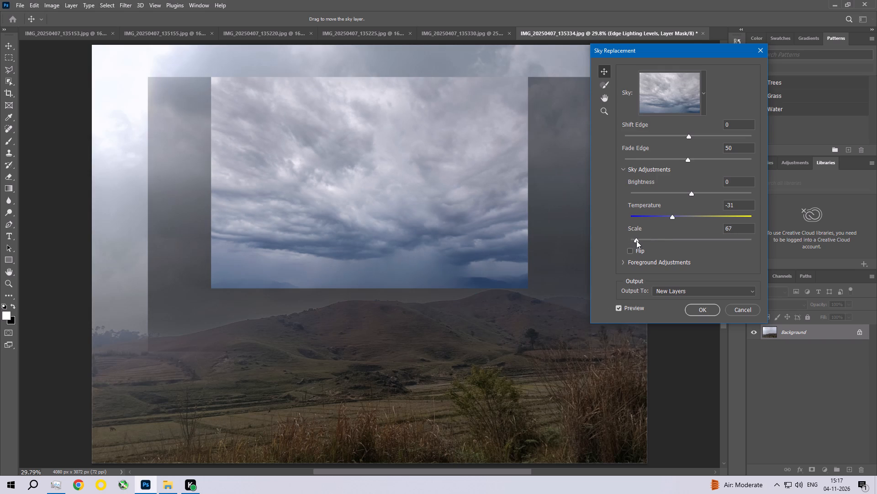
{"action": "left_click_drag", "start_coordinate": [636, 241], "coordinate": [664, 243]}
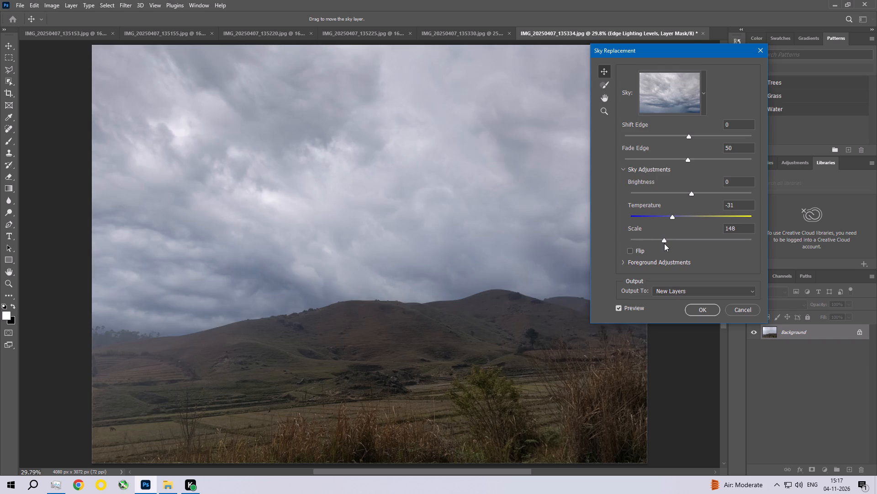
{"action": "left_click_drag", "start_coordinate": [664, 243], "coordinate": [669, 242]}
{"action": "left_click_drag", "start_coordinate": [664, 238], "coordinate": [672, 241]}
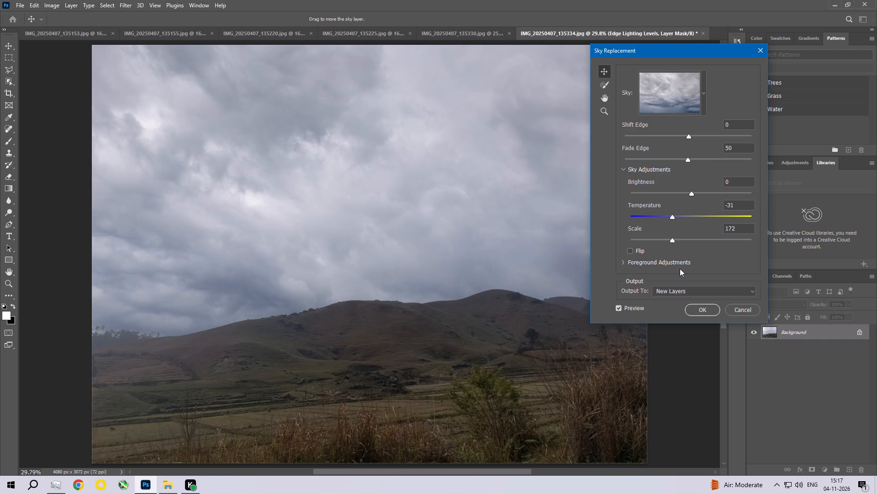
{"action": "left_click", "coordinate": [697, 311]}
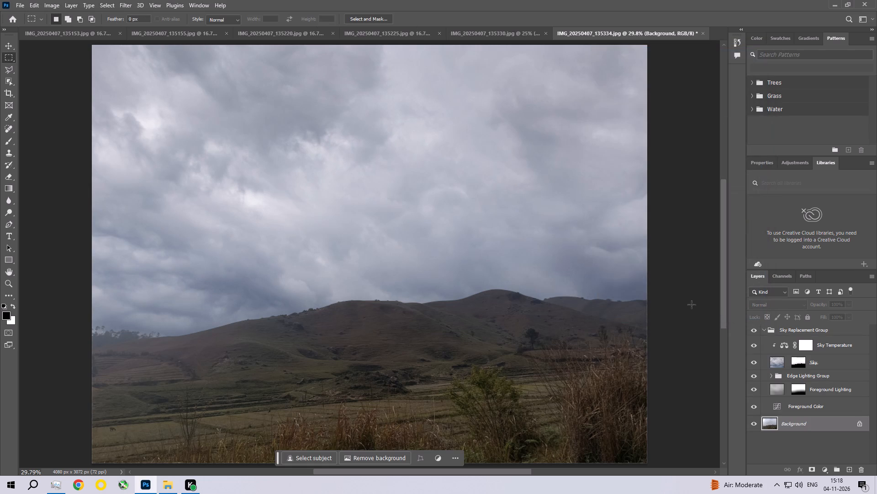
Flatten the sky replacement layers into a single Background layer.
{"action": "left_click", "coordinate": [66, 1]}
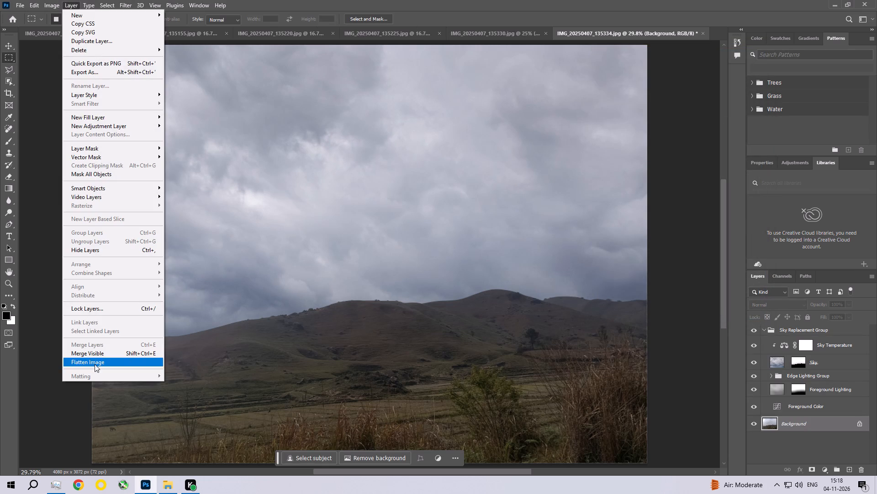
{"action": "left_click", "coordinate": [95, 365]}
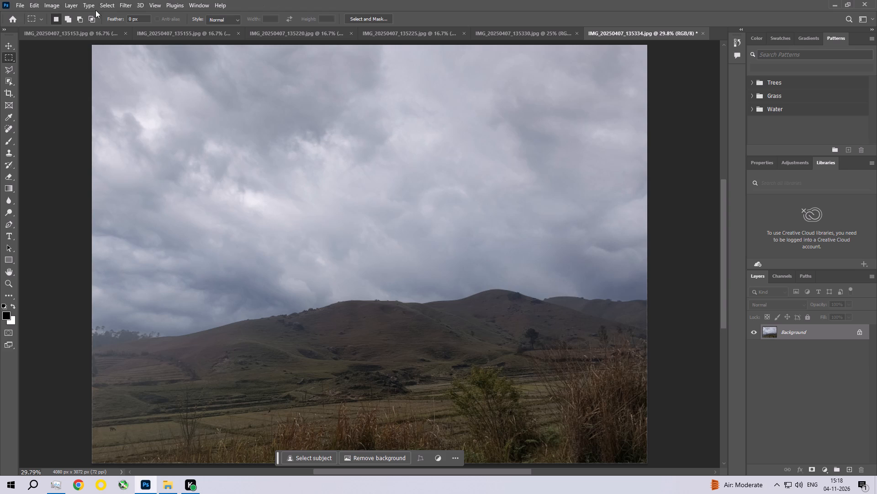
Open the Camera Raw Filter and set Contrast +18, Highlights -27, Shadows +18, Whites -20 and Blacks +8.
{"action": "left_click", "coordinate": [125, 1]}
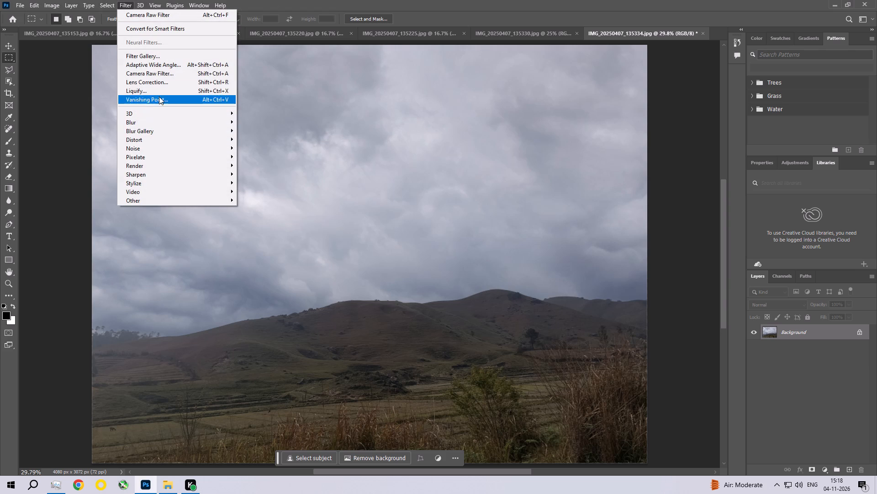
{"action": "left_click", "coordinate": [164, 70]}
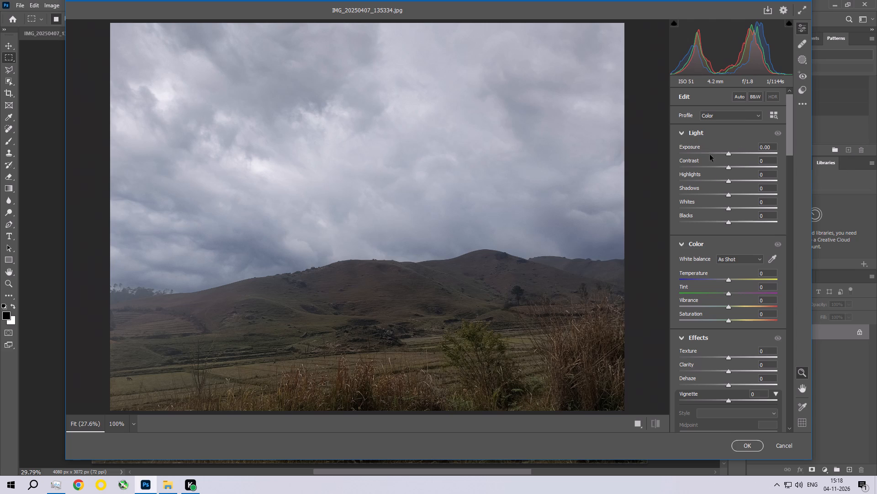
{"action": "left_click_drag", "start_coordinate": [729, 167], "coordinate": [737, 166]}
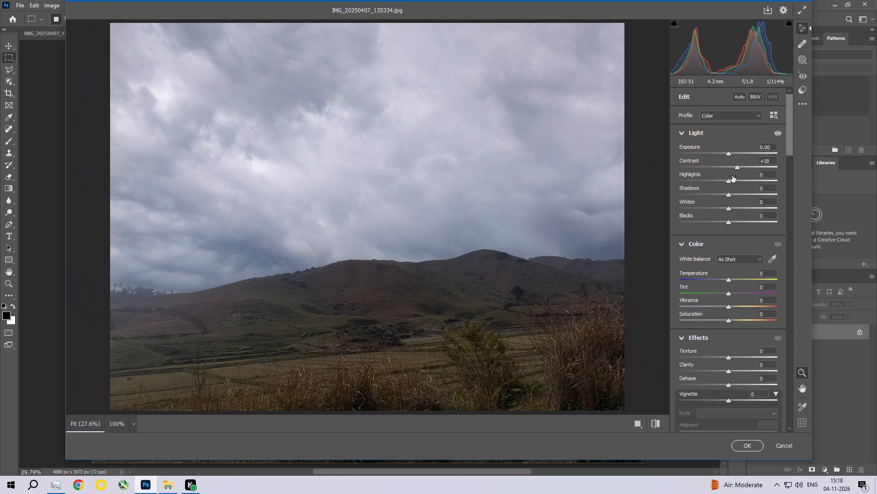
{"action": "left_click_drag", "start_coordinate": [729, 182], "coordinate": [719, 184]}
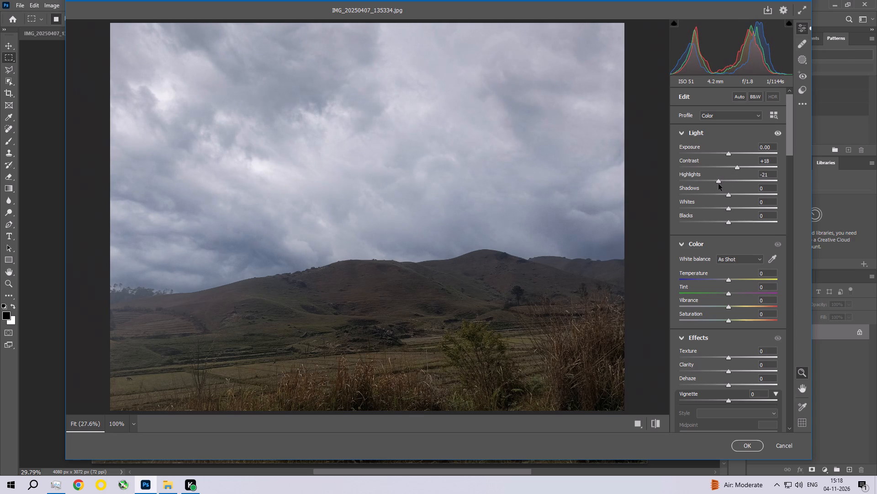
{"action": "left_click_drag", "start_coordinate": [719, 184], "coordinate": [715, 185]}
{"action": "left_click_drag", "start_coordinate": [729, 195], "coordinate": [736, 196]}
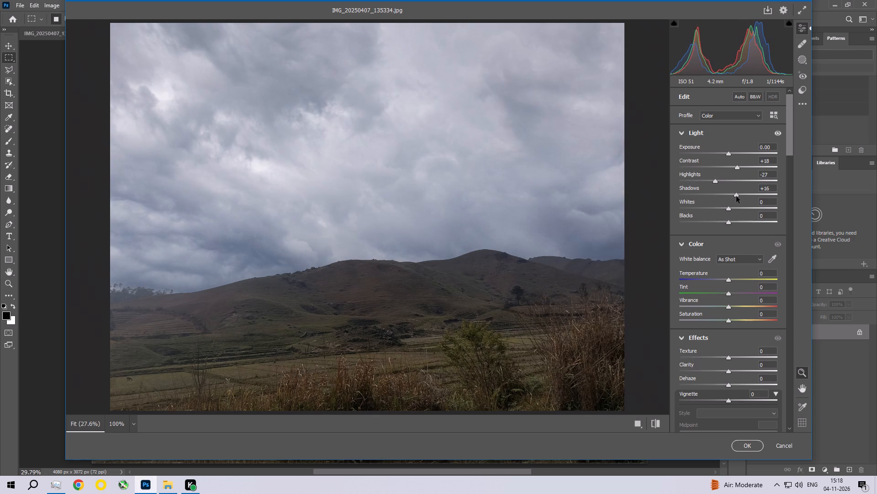
{"action": "left_click_drag", "start_coordinate": [736, 196], "coordinate": [737, 196]}
{"action": "left_click", "coordinate": [729, 212]}
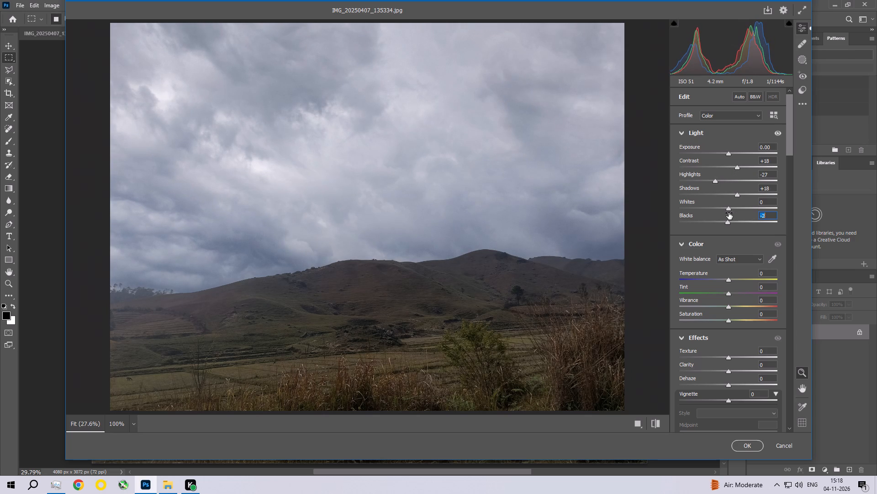
{"action": "left_click_drag", "start_coordinate": [728, 209], "coordinate": [718, 209]}
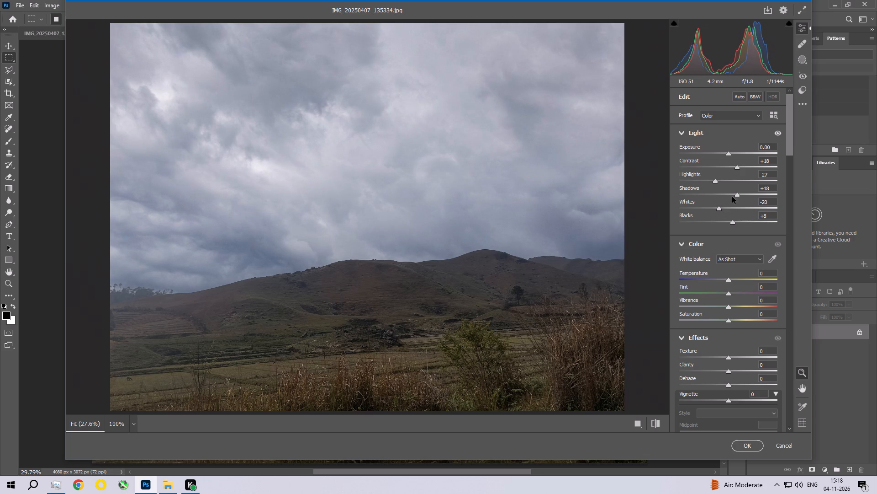
Set the Camera Raw colour adjustments to Vibrance +8 and Saturation +10.
{"action": "left_click_drag", "start_coordinate": [788, 138], "coordinate": [785, 158]}
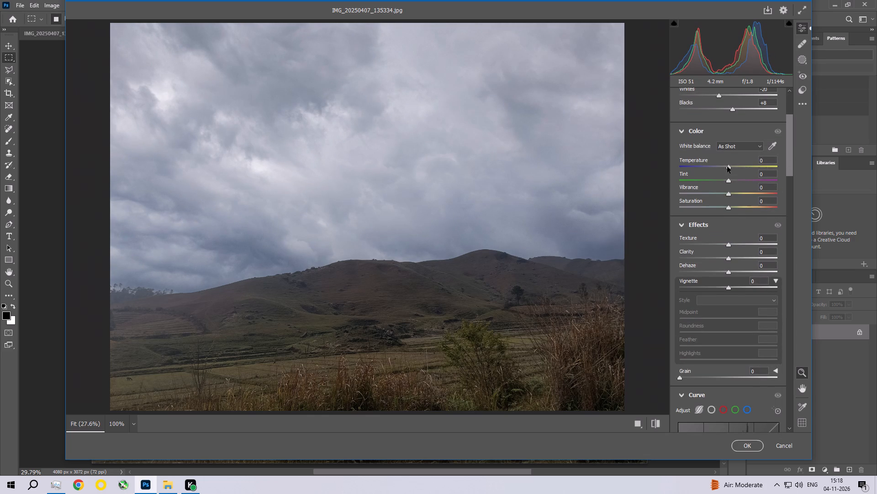
{"action": "left_click_drag", "start_coordinate": [728, 195], "coordinate": [731, 195]}
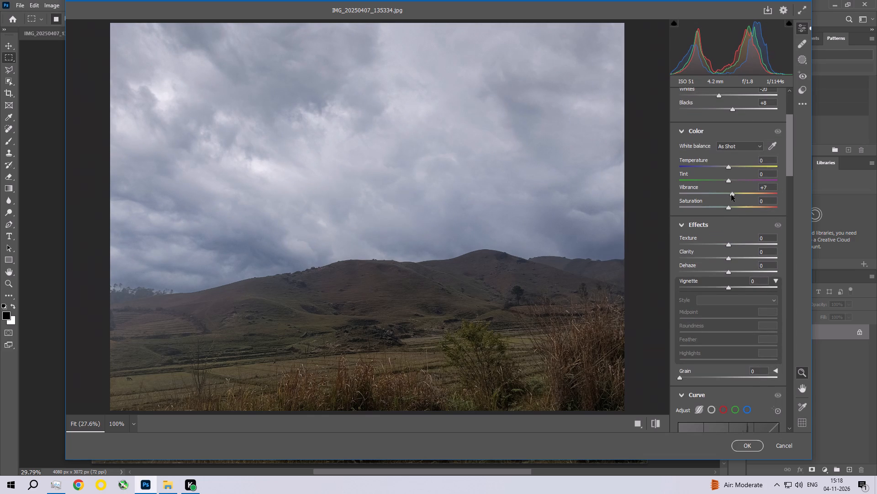
{"action": "left_click_drag", "start_coordinate": [731, 195], "coordinate": [732, 195]}
{"action": "left_click_drag", "start_coordinate": [730, 207], "coordinate": [736, 208]}
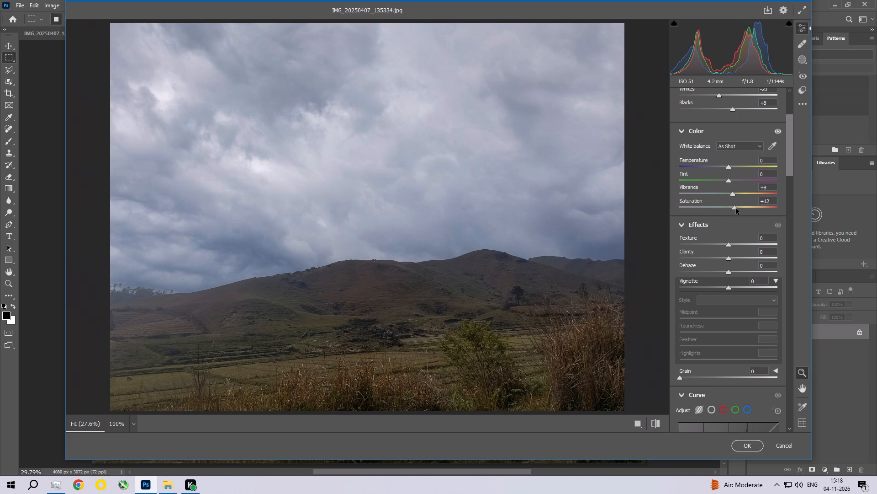
{"action": "left_click_drag", "start_coordinate": [736, 208], "coordinate": [735, 208]}
Set the Camera Raw effects to Texture +6, Clarity +6 and Dehaze +24.
{"action": "left_click_drag", "start_coordinate": [789, 148], "coordinate": [786, 166]}
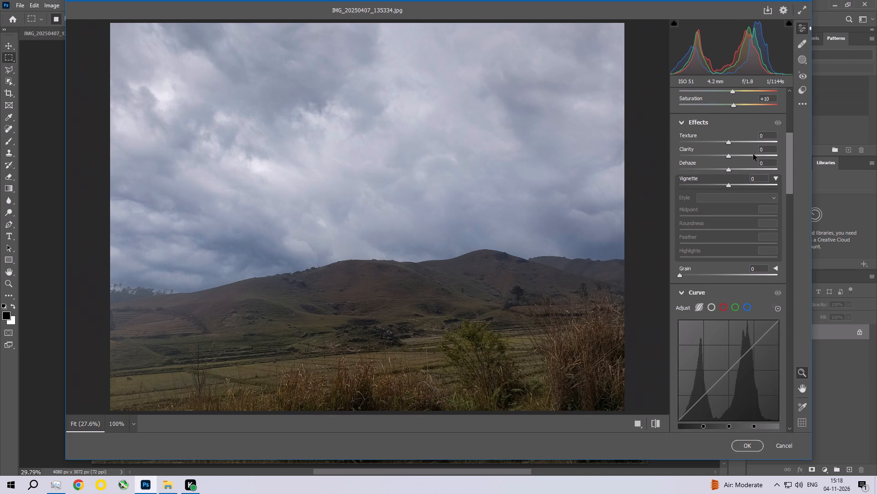
{"action": "left_click", "coordinate": [729, 142]}
{"action": "left_click", "coordinate": [727, 157]}
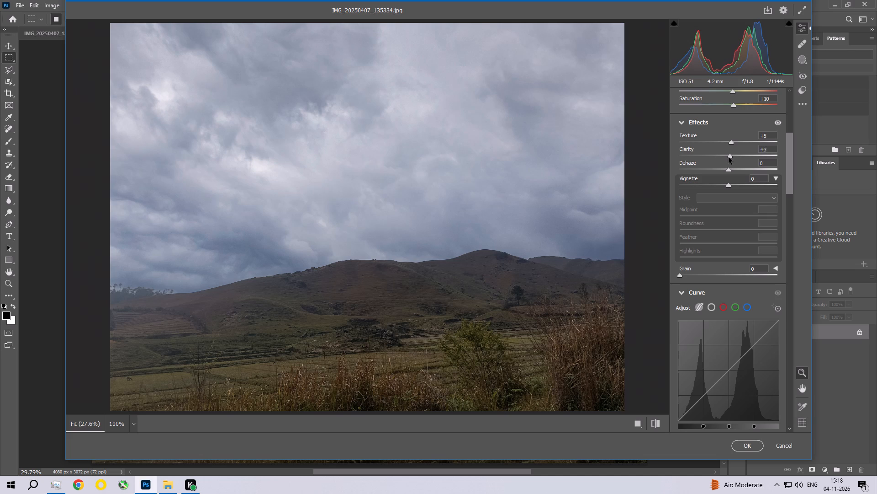
{"action": "left_click_drag", "start_coordinate": [726, 171], "coordinate": [727, 171]}
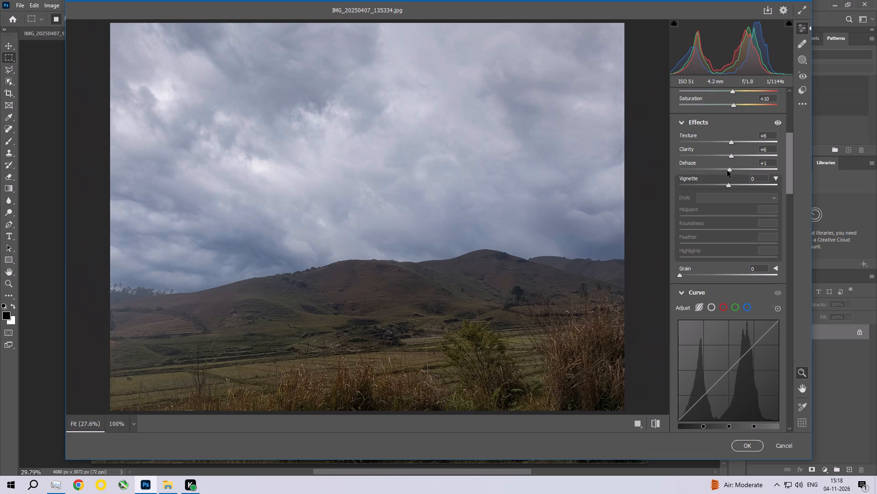
{"action": "left_click_drag", "start_coordinate": [727, 171], "coordinate": [743, 172]}
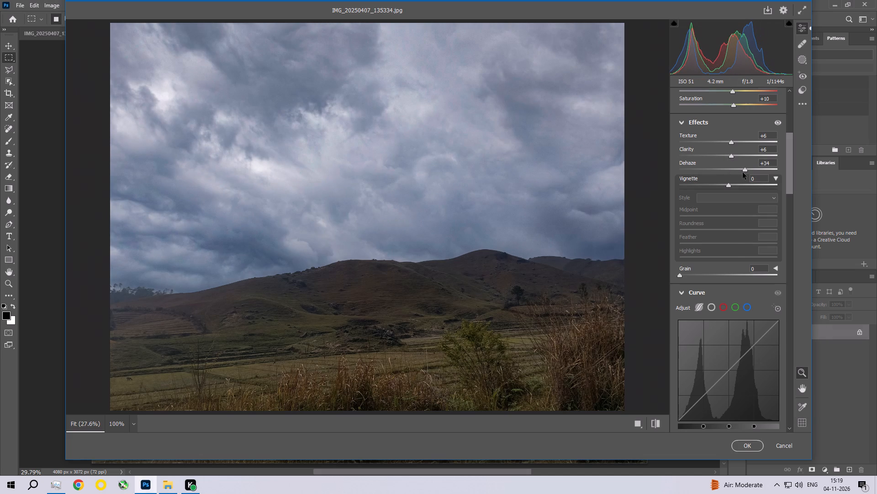
{"action": "left_click_drag", "start_coordinate": [743, 172], "coordinate": [736, 173]}
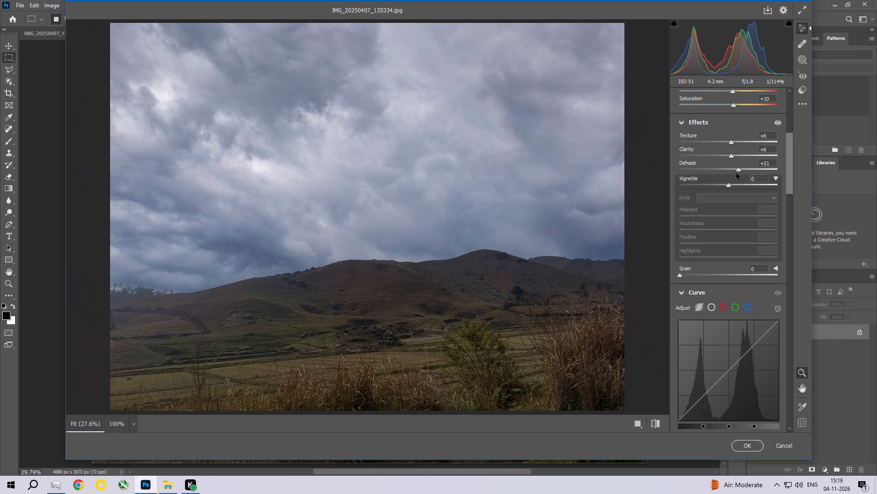
{"action": "left_click_drag", "start_coordinate": [736, 173], "coordinate": [738, 173]}
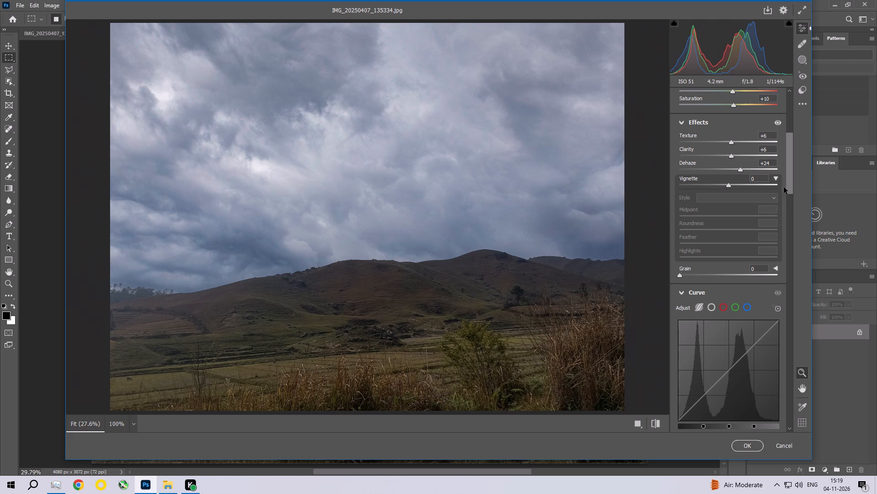
Adjust the parametric tone curve in Camera Raw to Highlights -21 and Lights +31.
{"action": "left_click_drag", "start_coordinate": [789, 174], "coordinate": [789, 212]}
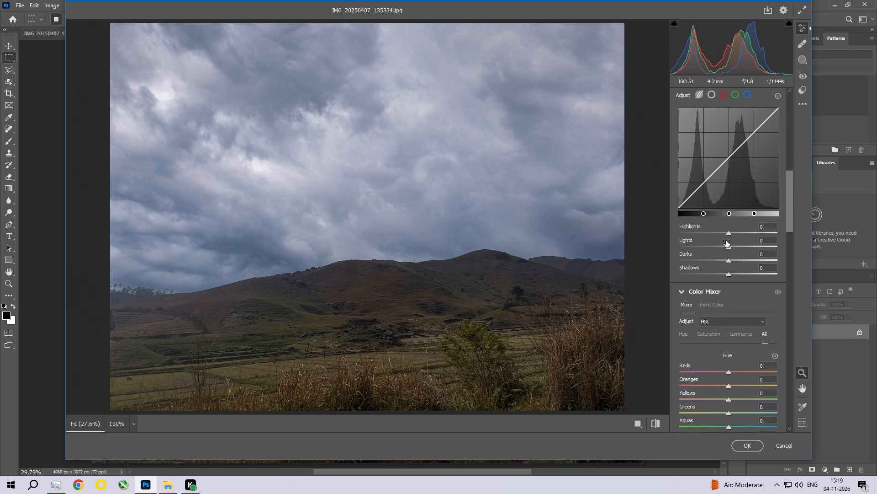
{"action": "left_click_drag", "start_coordinate": [729, 234], "coordinate": [719, 234]}
{"action": "left_click_drag", "start_coordinate": [729, 247], "coordinate": [725, 247]}
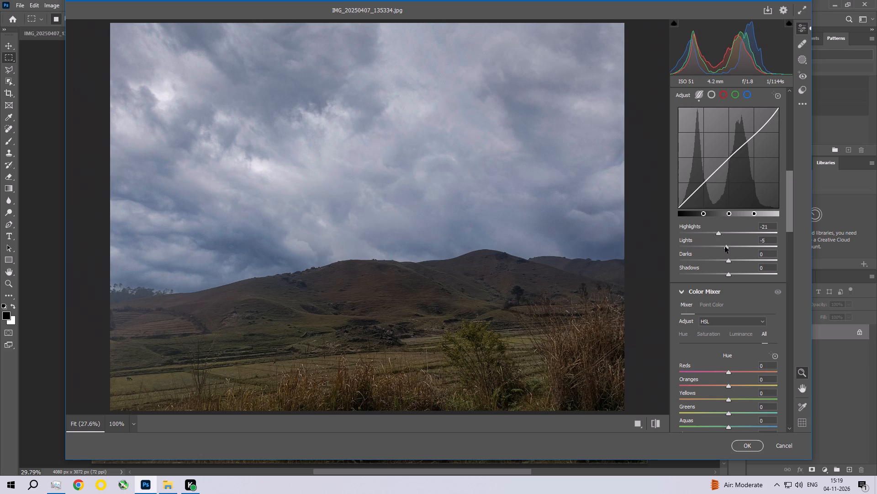
{"action": "left_click_drag", "start_coordinate": [725, 247], "coordinate": [721, 249]}
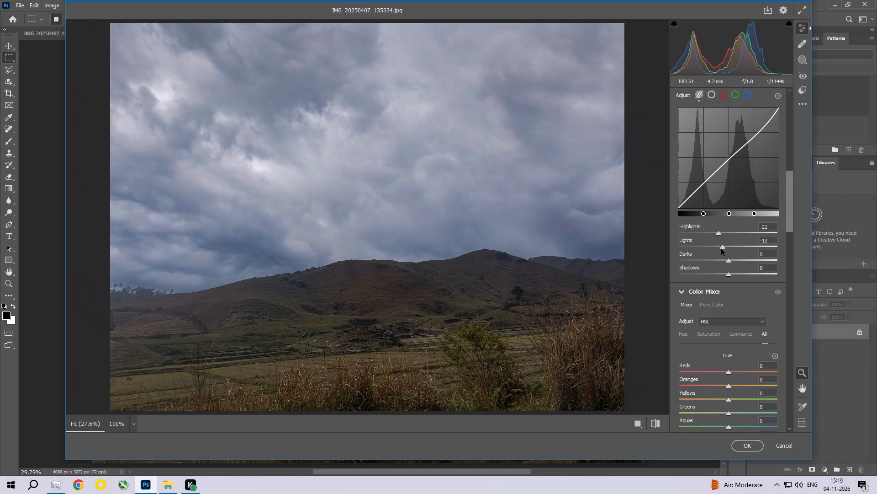
{"action": "left_click_drag", "start_coordinate": [721, 249], "coordinate": [760, 250]}
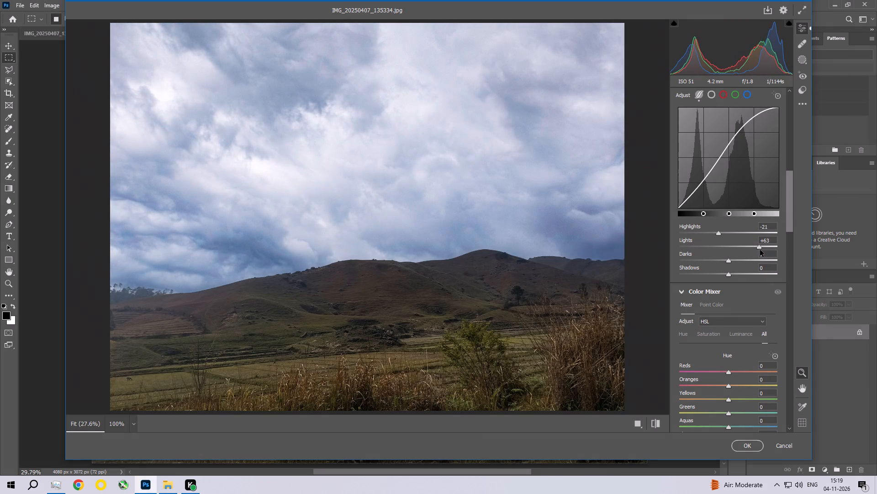
{"action": "left_click_drag", "start_coordinate": [760, 250], "coordinate": [745, 250]}
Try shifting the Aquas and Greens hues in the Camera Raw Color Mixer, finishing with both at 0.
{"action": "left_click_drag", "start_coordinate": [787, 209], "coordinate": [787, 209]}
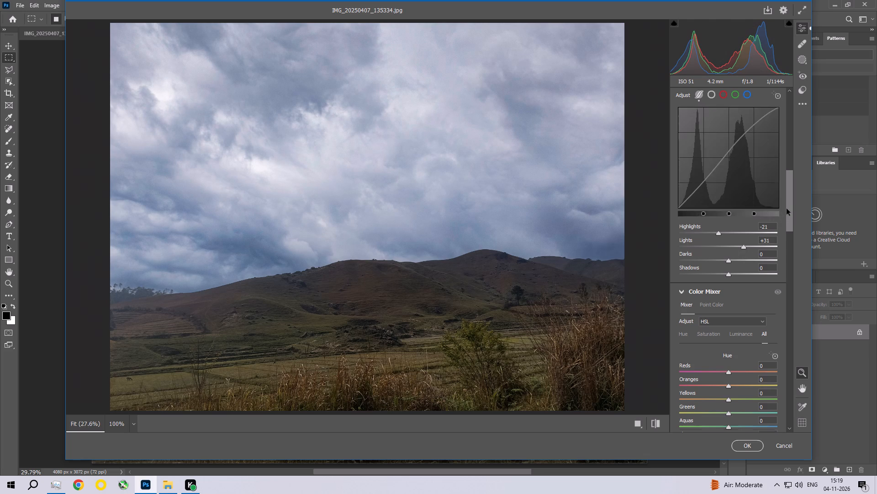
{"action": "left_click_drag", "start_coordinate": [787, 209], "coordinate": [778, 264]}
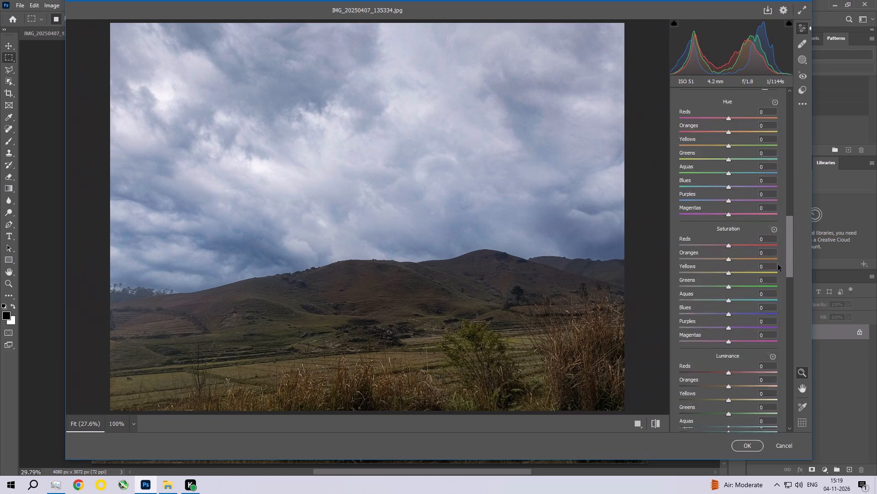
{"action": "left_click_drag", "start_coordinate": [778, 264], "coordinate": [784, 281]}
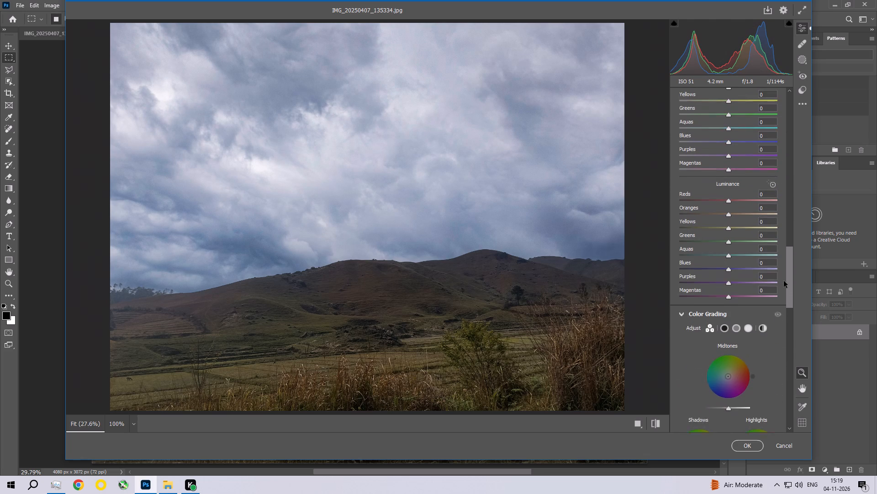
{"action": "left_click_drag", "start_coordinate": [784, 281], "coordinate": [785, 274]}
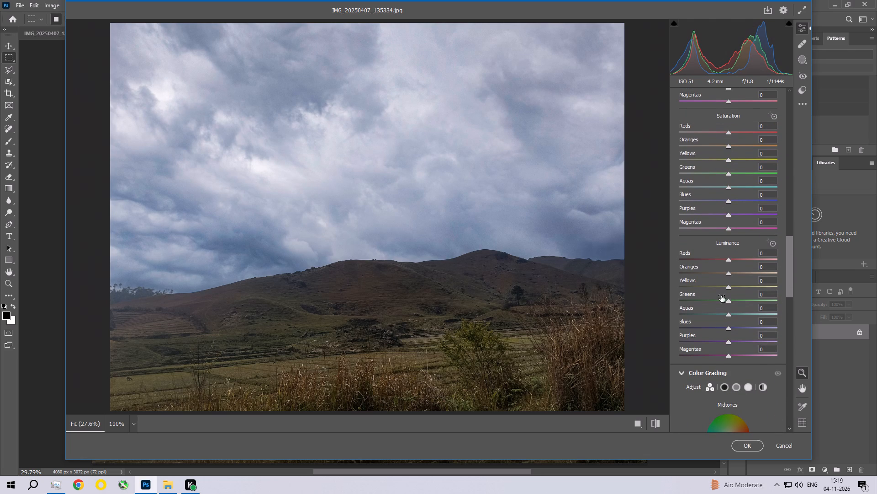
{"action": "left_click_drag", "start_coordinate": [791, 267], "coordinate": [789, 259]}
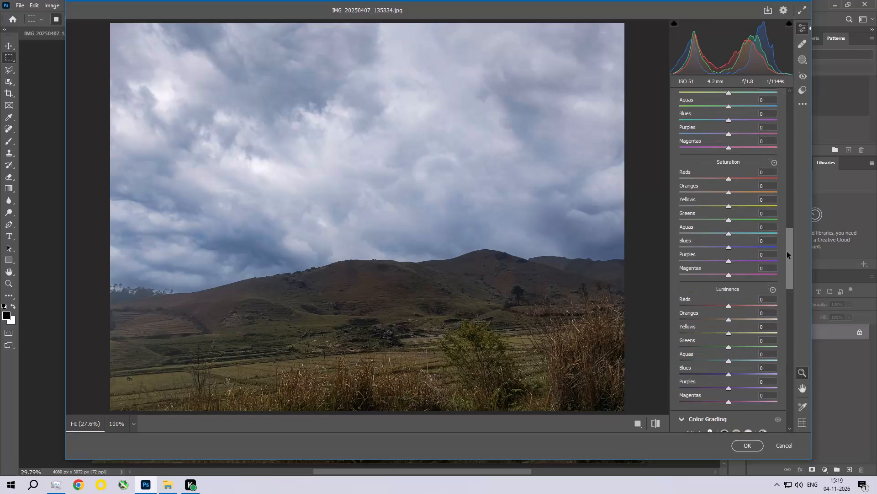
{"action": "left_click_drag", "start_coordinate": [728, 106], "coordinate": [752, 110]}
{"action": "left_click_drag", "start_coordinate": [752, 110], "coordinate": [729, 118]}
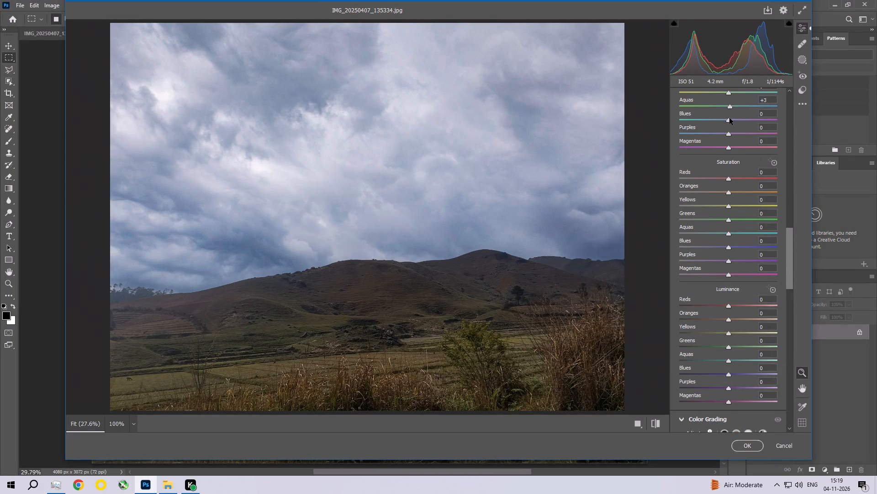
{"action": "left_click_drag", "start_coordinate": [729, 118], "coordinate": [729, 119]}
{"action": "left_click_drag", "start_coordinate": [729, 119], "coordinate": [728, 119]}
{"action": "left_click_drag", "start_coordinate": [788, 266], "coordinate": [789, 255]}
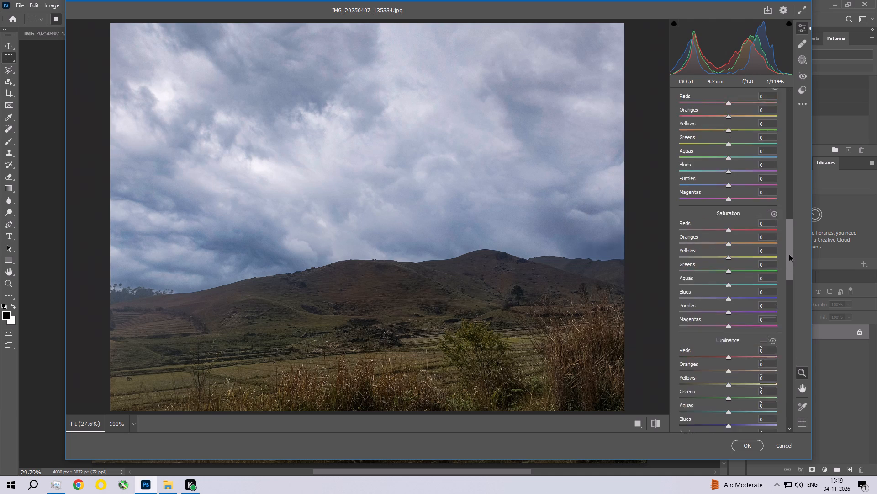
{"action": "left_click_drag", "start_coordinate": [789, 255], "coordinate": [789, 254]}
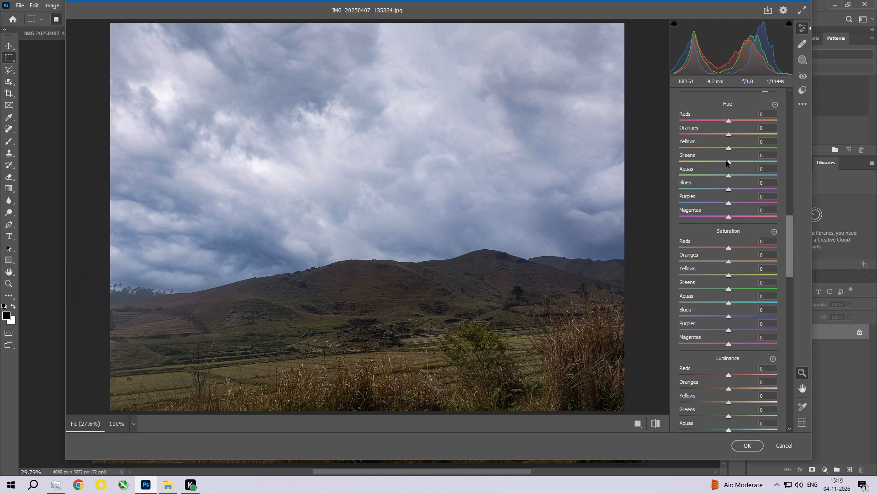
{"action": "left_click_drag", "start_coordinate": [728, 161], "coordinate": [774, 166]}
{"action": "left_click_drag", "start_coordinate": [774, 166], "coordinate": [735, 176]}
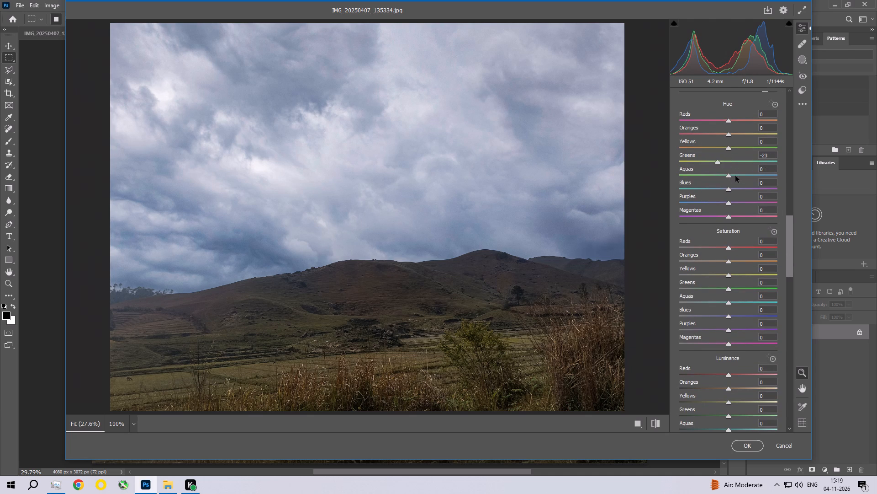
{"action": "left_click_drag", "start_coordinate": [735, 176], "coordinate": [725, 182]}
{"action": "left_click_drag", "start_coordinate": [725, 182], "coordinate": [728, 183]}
Set the Color Mixer saturation to Oranges +20, Yellows +20 and Greens +20, and apply the Camera Raw Filter.
{"action": "left_click_drag", "start_coordinate": [729, 289], "coordinate": [741, 293]}
{"action": "left_click_drag", "start_coordinate": [741, 293], "coordinate": [738, 294]}
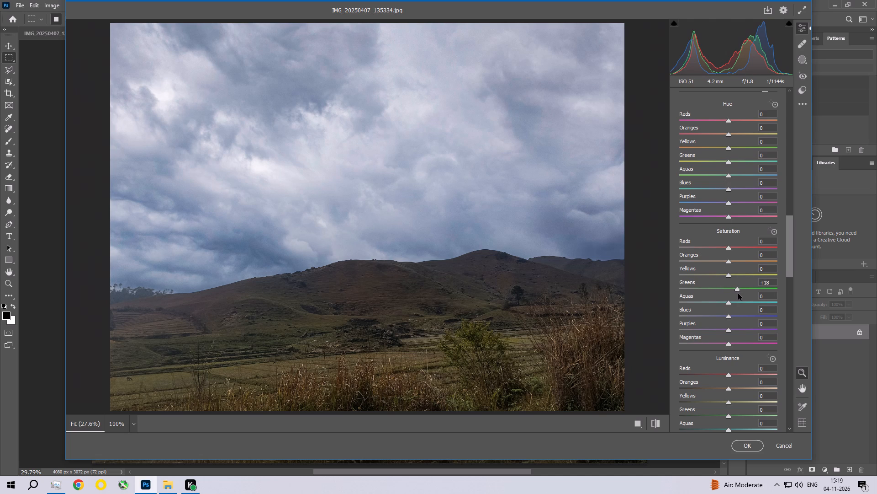
{"action": "left_click_drag", "start_coordinate": [738, 294], "coordinate": [739, 294]}
{"action": "left_click_drag", "start_coordinate": [729, 275], "coordinate": [742, 275]}
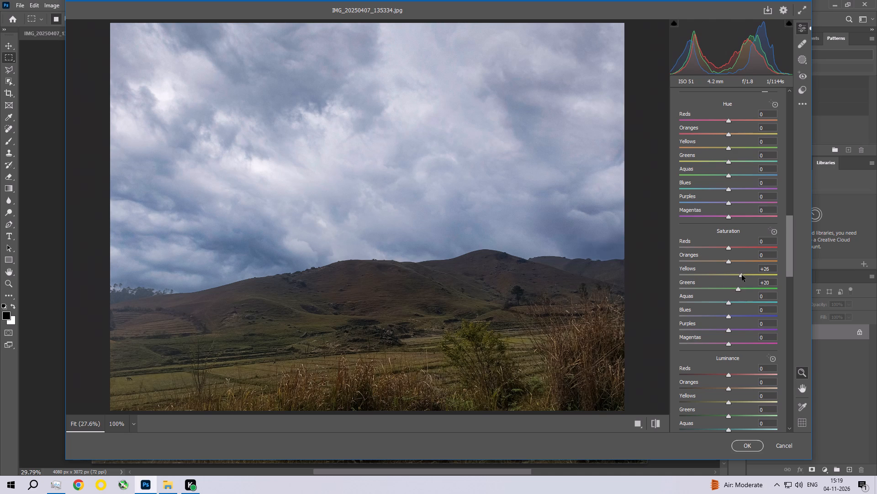
{"action": "left_click_drag", "start_coordinate": [728, 260], "coordinate": [740, 263]}
{"action": "left_click_drag", "start_coordinate": [740, 263], "coordinate": [737, 266]}
{"action": "left_click", "coordinate": [743, 275]}
{"action": "left_click", "coordinate": [735, 446]}
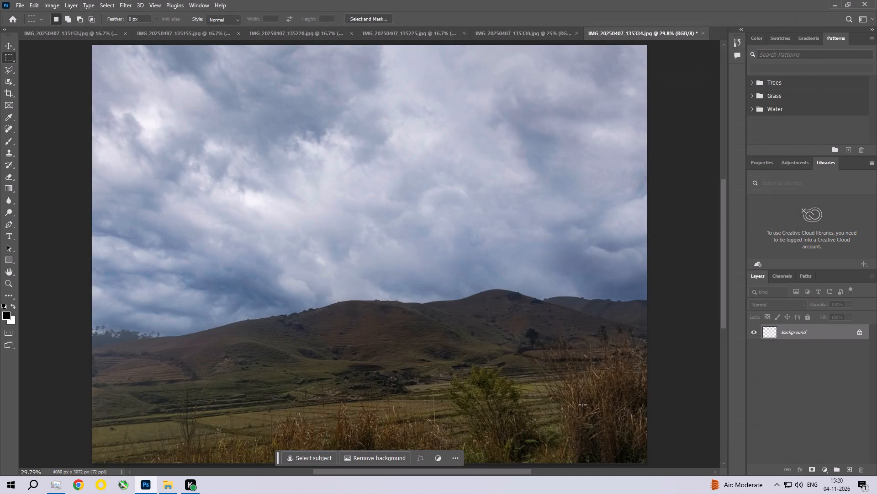
Apply a Photo Filter adjustment with Warming Filter (85) at 25% density and Preserve Luminosity on.
{"action": "left_click", "coordinate": [69, 9]}
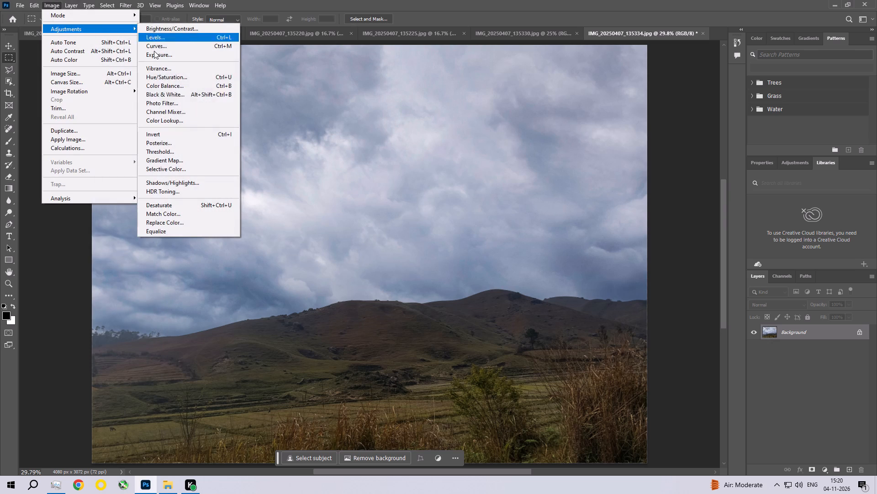
{"action": "left_click", "coordinate": [156, 100]}
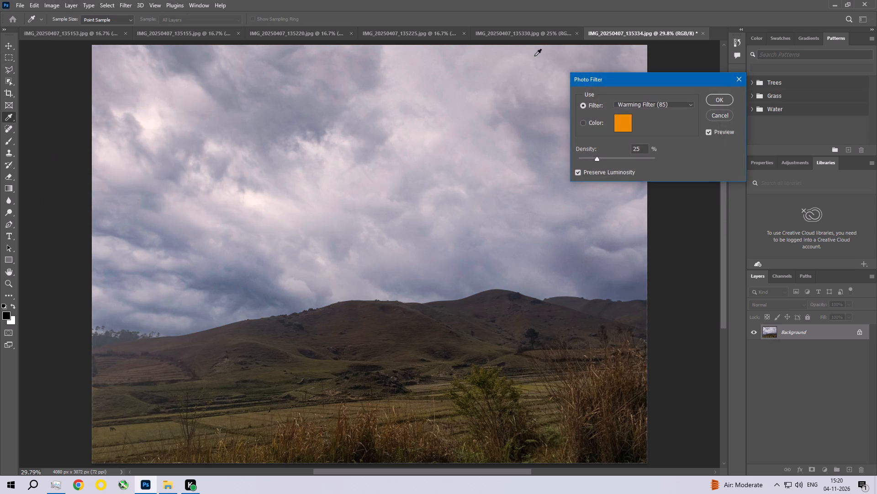
{"action": "left_click", "coordinate": [718, 97]}
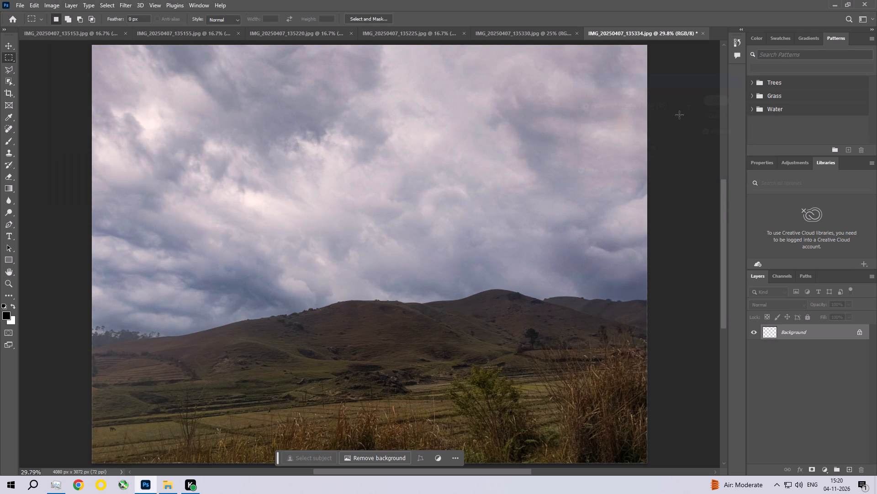
Save IMG_20250407_135334.jpg as a baseline standard JPEG at quality 12.
{"action": "key", "text": "ctrl+s"}
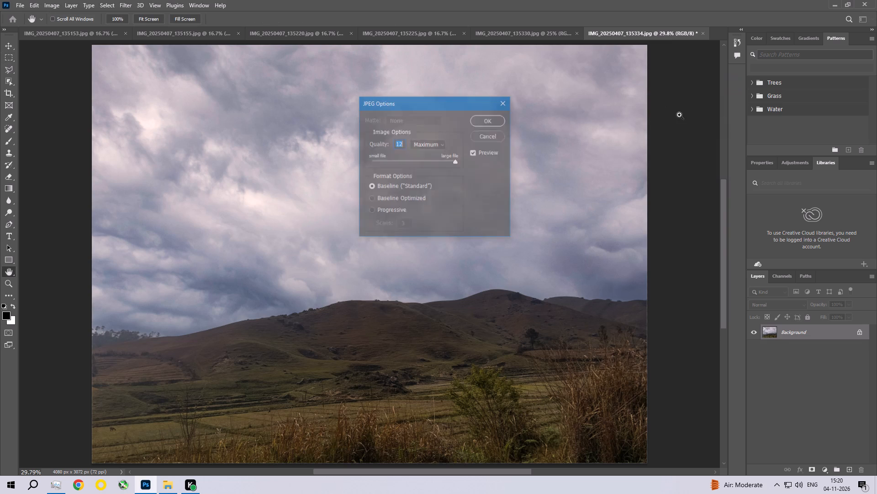
{"action": "left_click", "coordinate": [494, 118]}
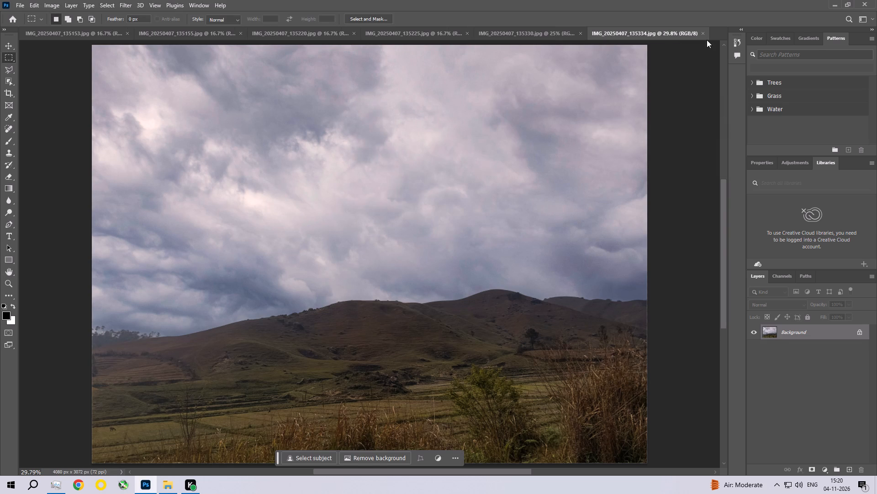
Close the saved photo and the five other open photos, and exit Photoshop.
{"action": "left_click", "coordinate": [702, 32]}
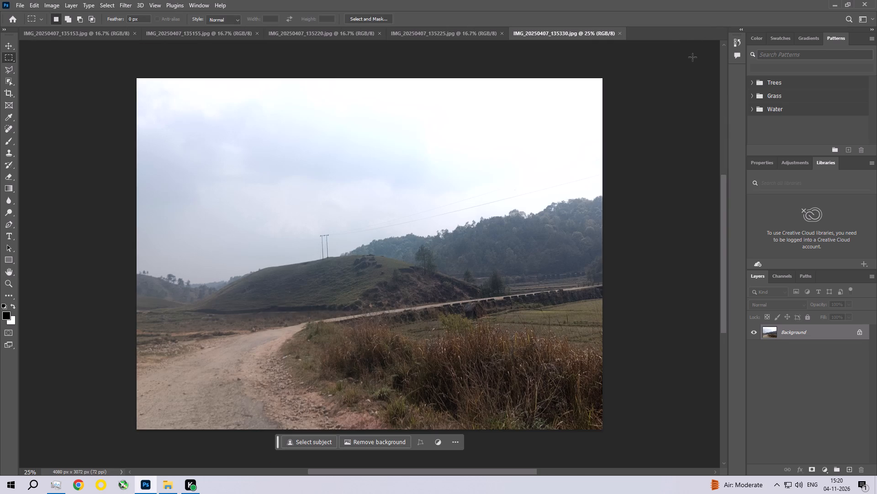
{"action": "left_click", "coordinate": [618, 32]}
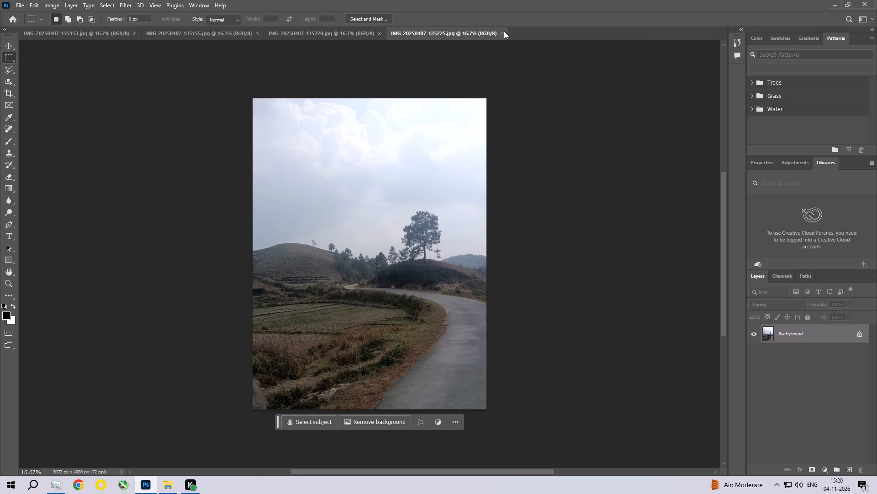
{"action": "left_click", "coordinate": [501, 33]}
{"action": "left_click", "coordinate": [379, 35]}
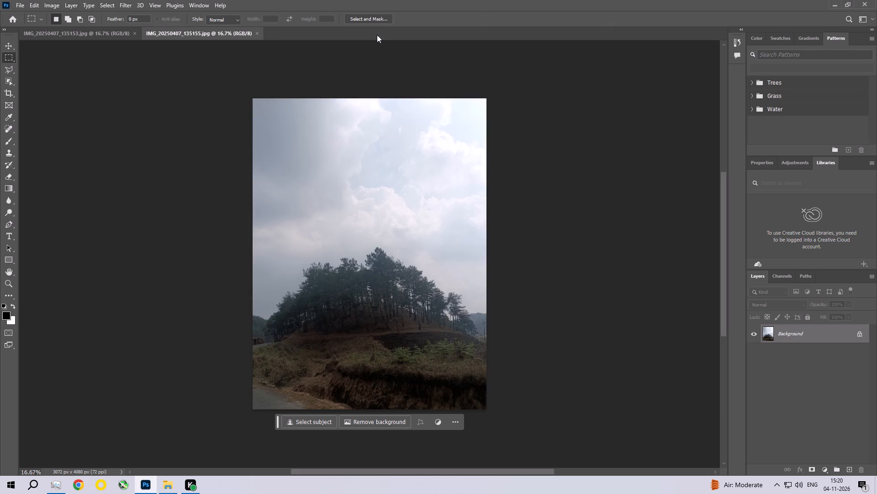
{"action": "left_click", "coordinate": [254, 31]}
{"action": "left_click", "coordinate": [133, 31]}
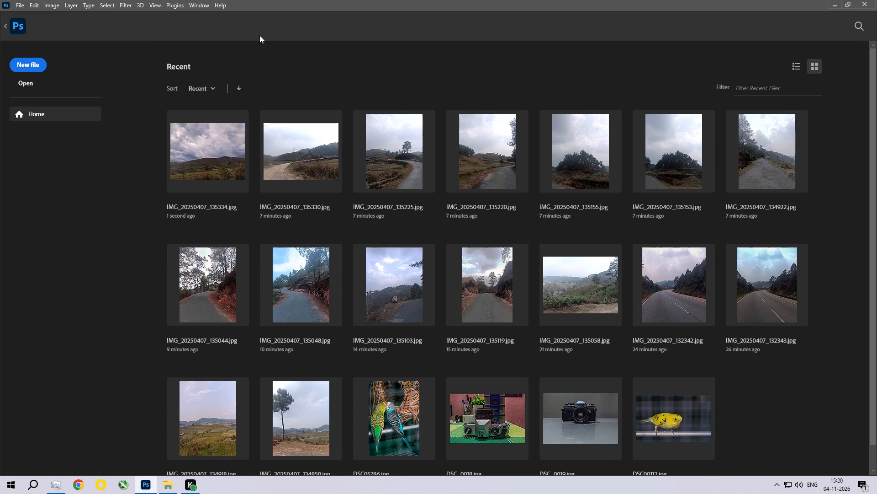
{"action": "left_click", "coordinate": [876, 0]}
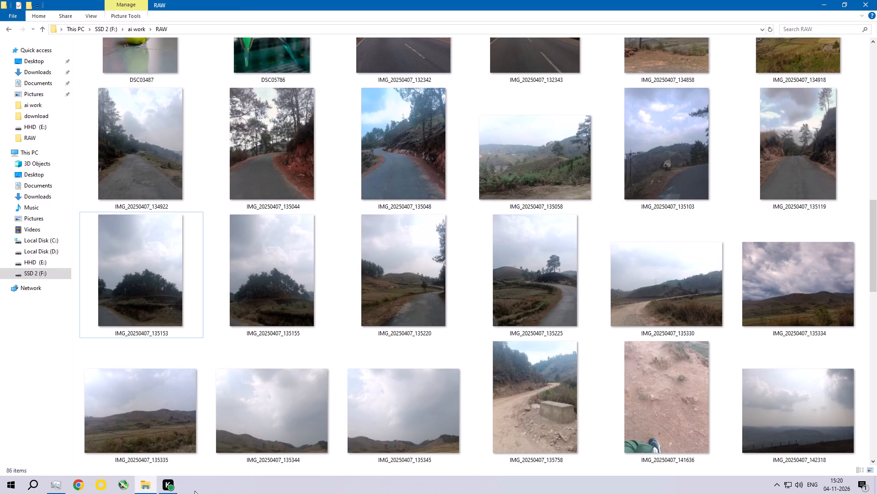